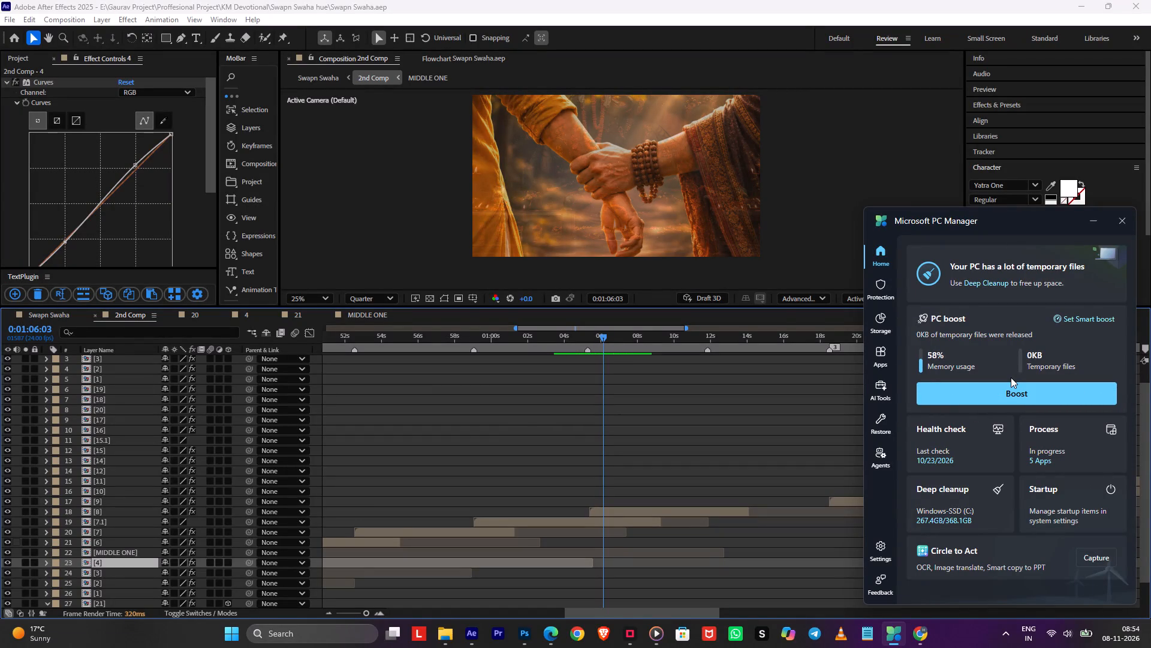
# Switch to Media Player and pause the Epic Vishnu Darshan track.
pyautogui.hotkey('alt', 'Tab')
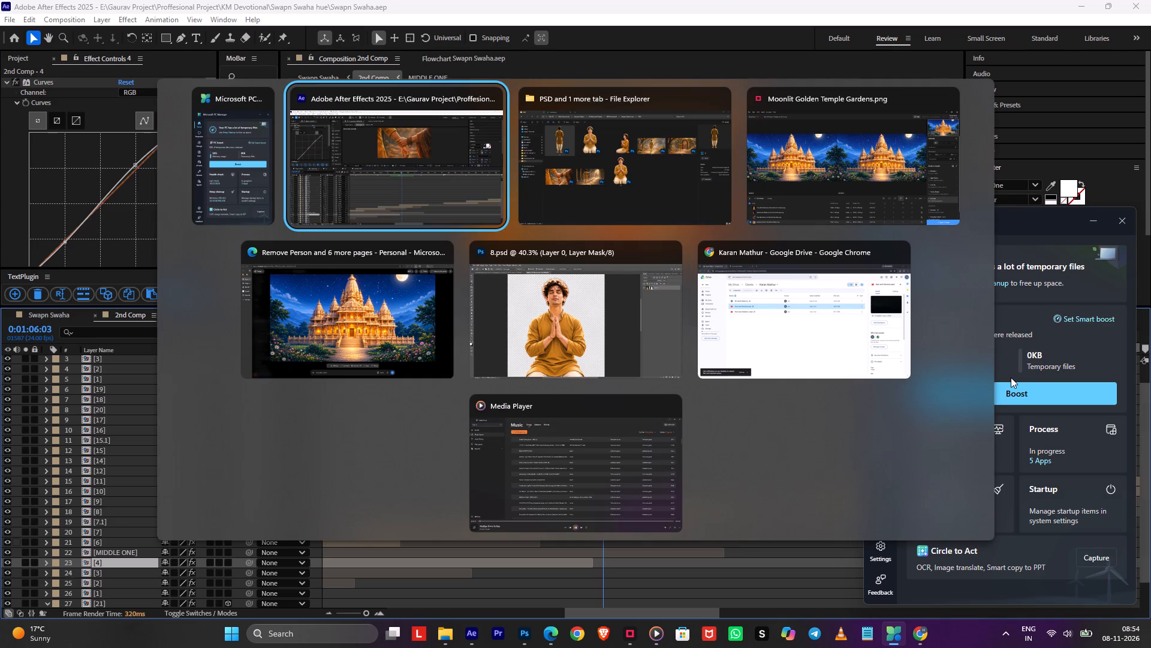
pyautogui.hotkey('alt', 'Tab')
pyautogui.hotkey('alt', 'Tab')
pyautogui.hotkey('alt', 'Tab')
pyautogui.hotkey('alt', 'Tab')
pyautogui.hotkey('alt', 'Tab')
pyautogui.hotkey('alt', 'Tab')
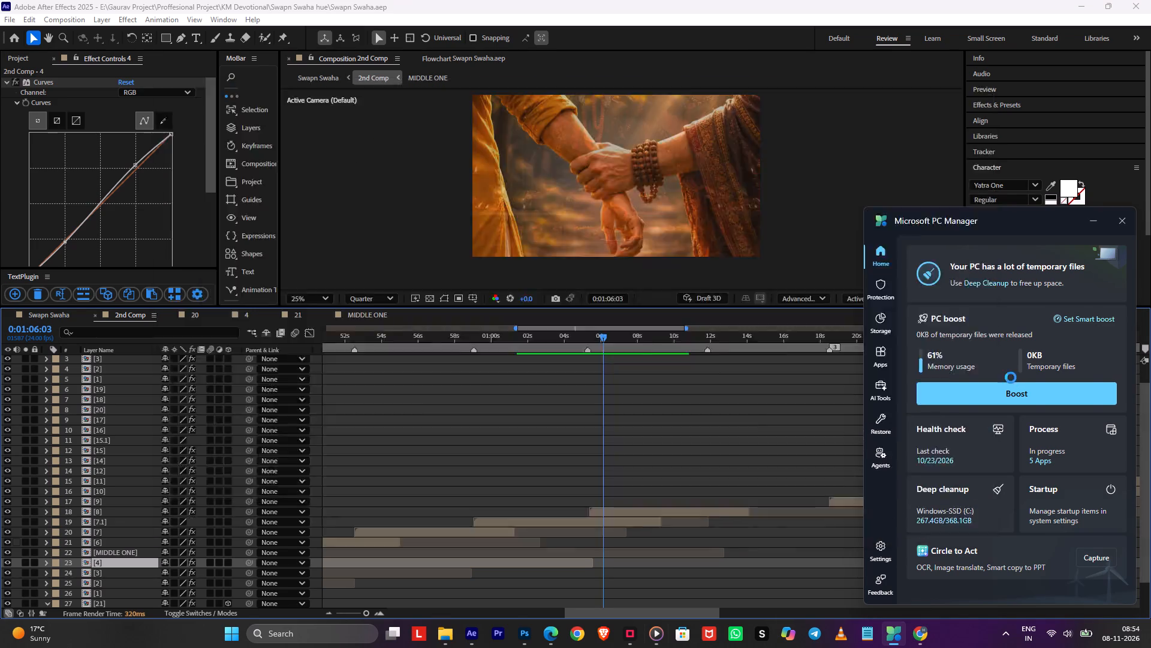
pyautogui.press('space')
pyautogui.press('space')
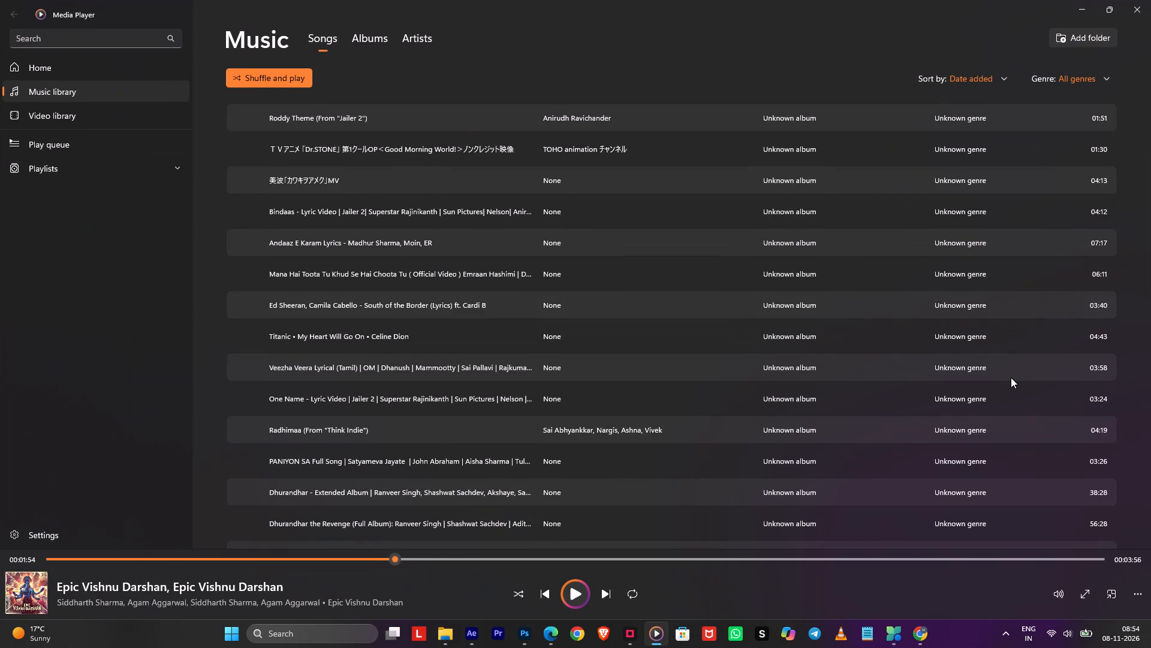
pyautogui.press('space')
# Switch back to After Effects with the 2nd Comp timeline of the Swapn Swaha project.
pyautogui.hotkey('alt', 'Tab')
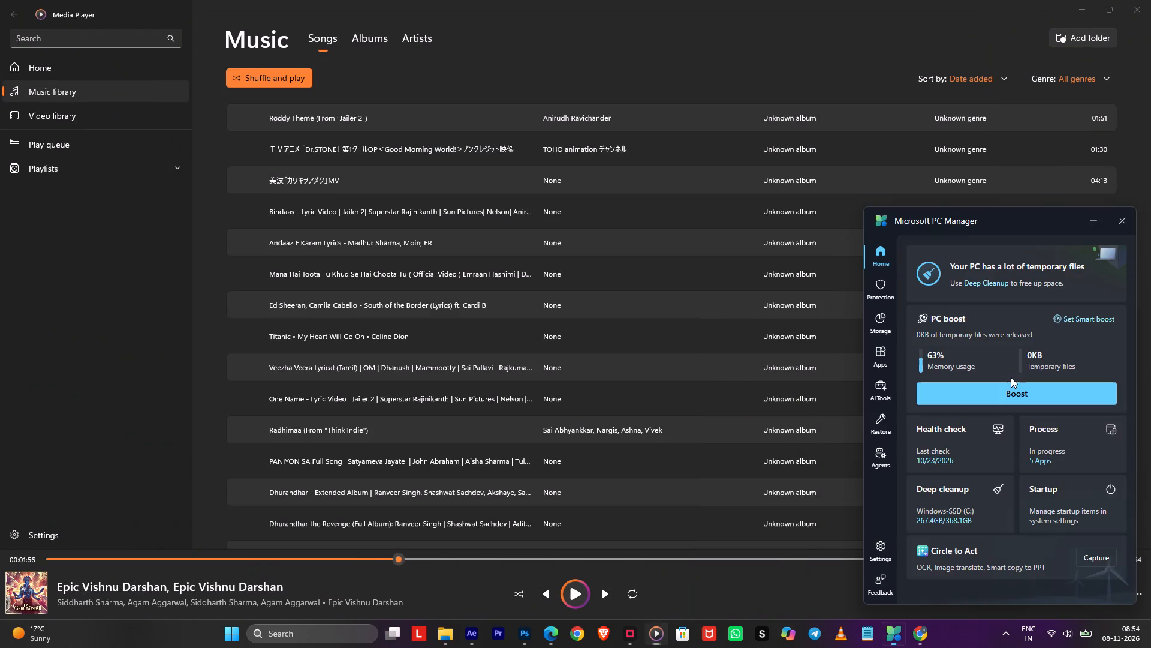
pyautogui.press('space')
pyautogui.hotkey('alt', 'Tab')
pyautogui.hotkey('alt', 'Tab')
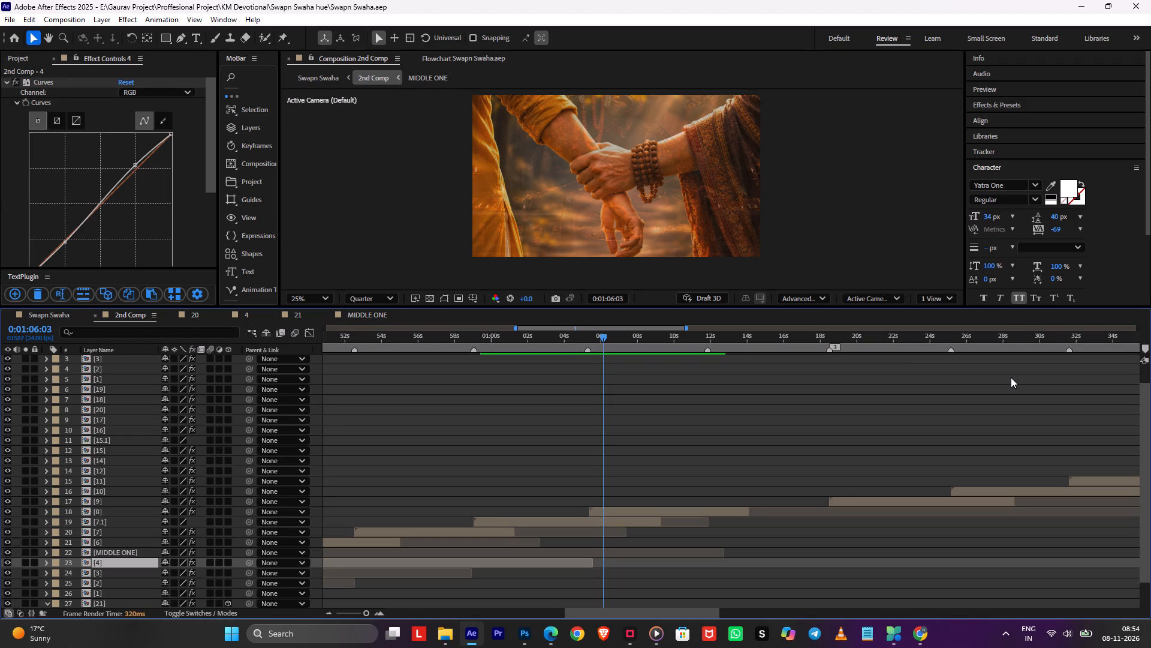
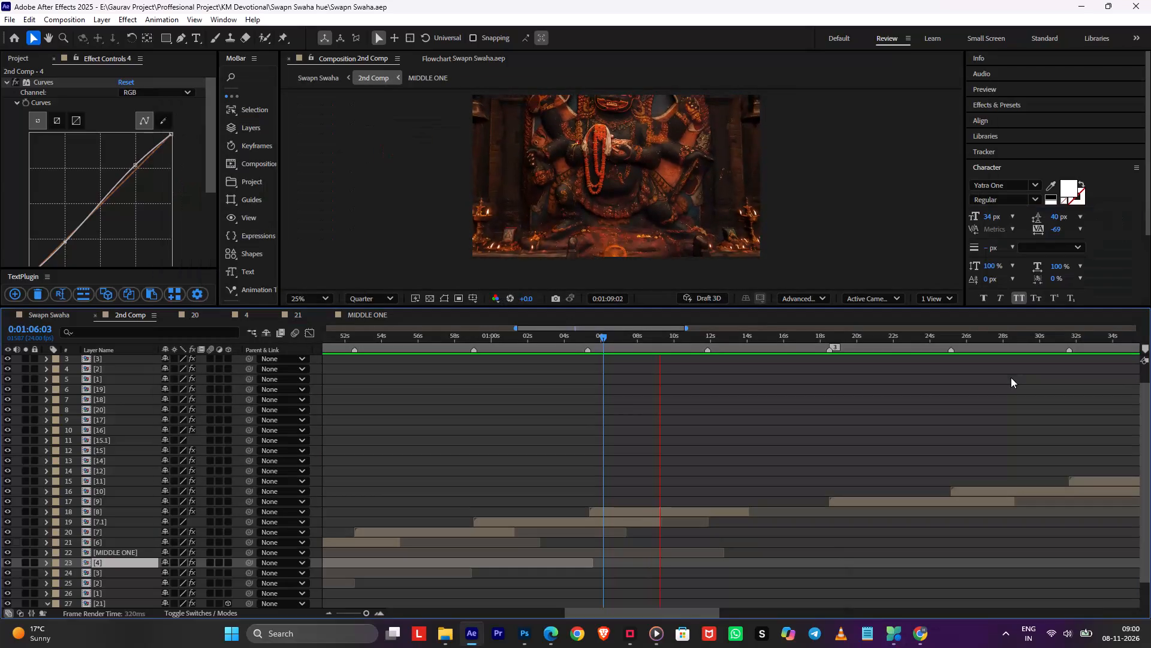
# Stop the preview, switch to Media Player, play Roddy Theme (From "Jailer 2"), and return to After Effects.
pyautogui.press('space')
pyautogui.hotkey('alt', 'Tab')
pyautogui.hotkey('alt', 'Tab')
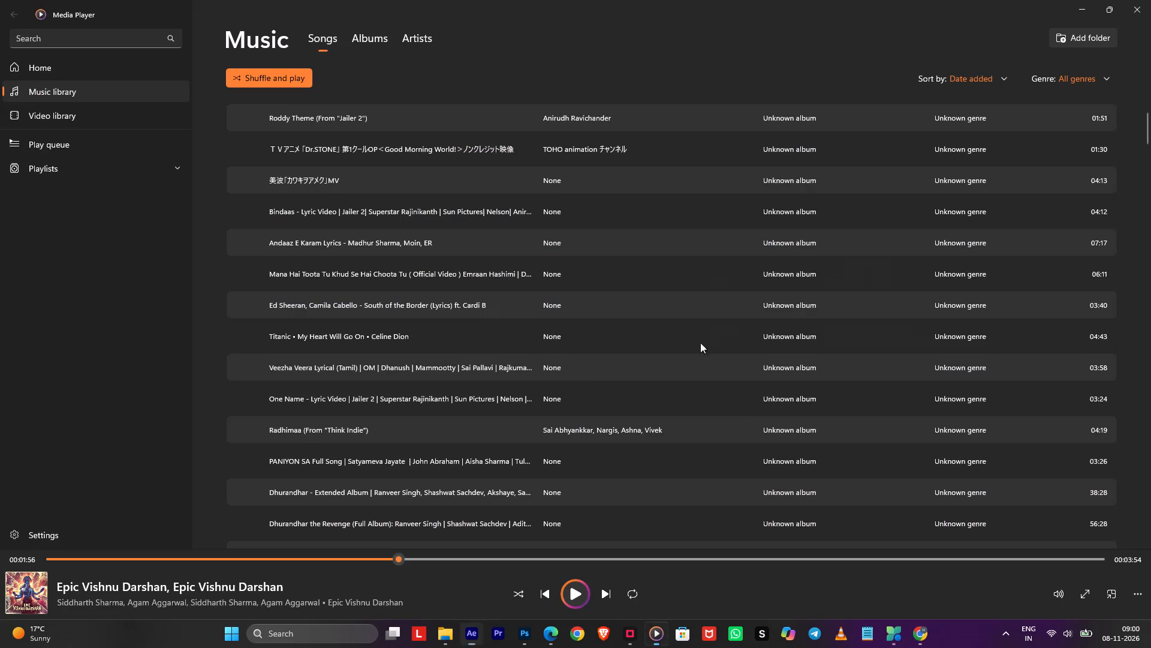
pyautogui.click(258, 115)
pyautogui.click(1090, 0)
# Preview the deity shot in 2nd Comp from about 0:01:09 to 0:01:12 and look over the surrounding clips.
pyautogui.press('space')
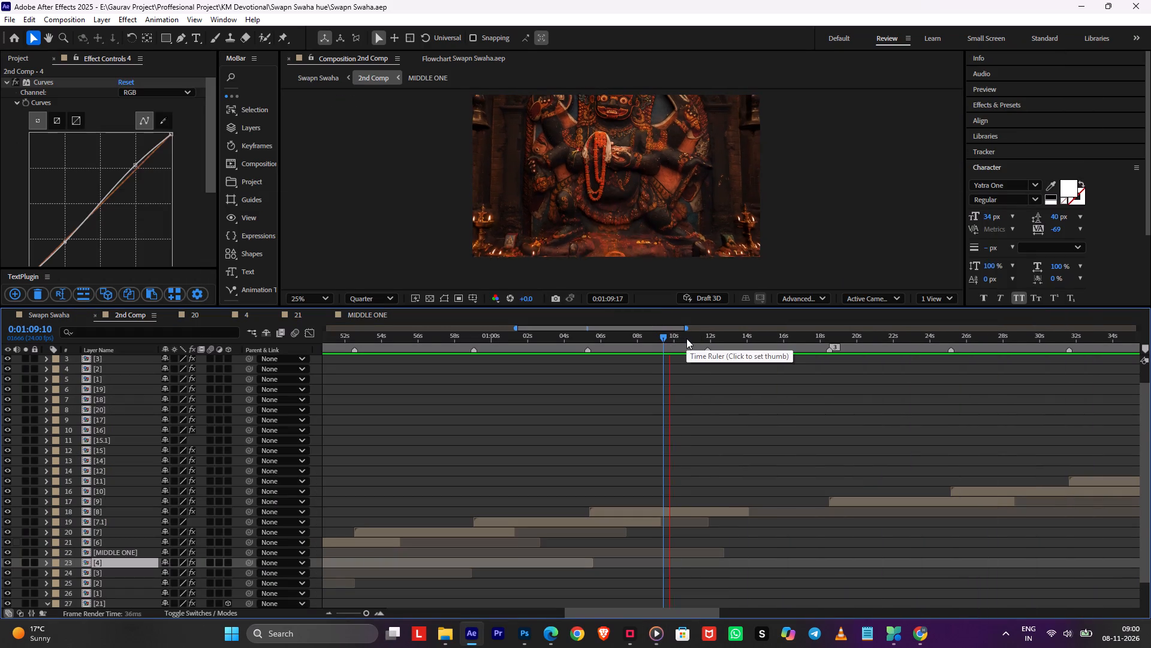
pyautogui.moveTo(692, 343); pyautogui.dragTo(709, 352)
pyautogui.press('space')
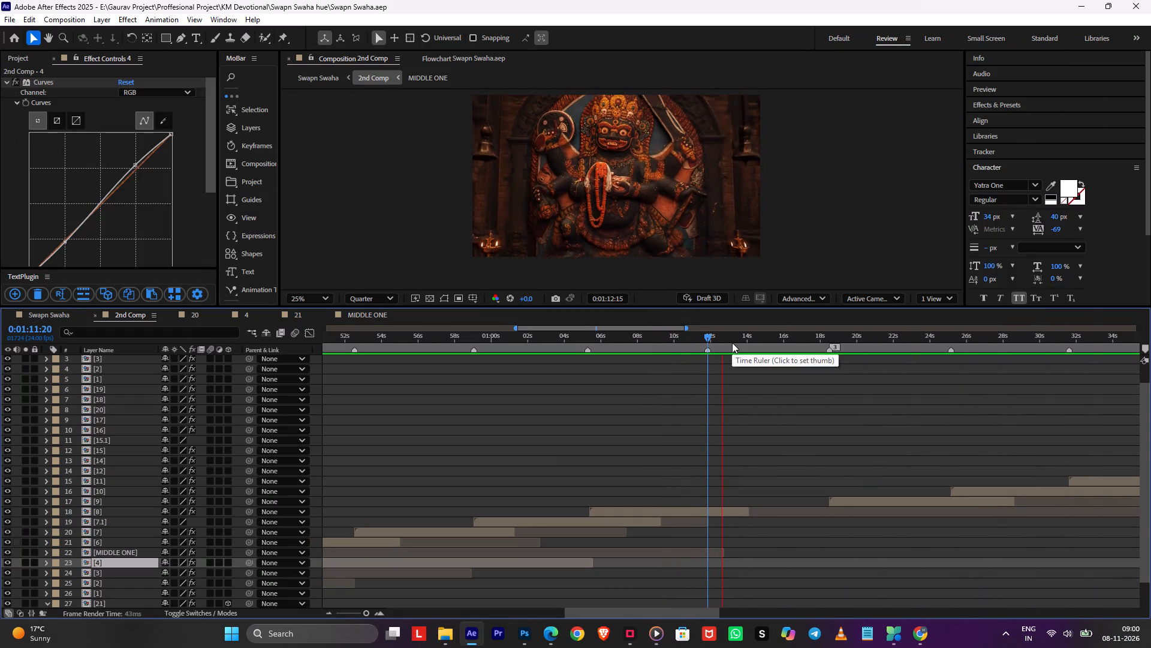
pyautogui.moveTo(733, 343); pyautogui.dragTo(380, 400)
pyautogui.keyDown('alt'); pyautogui.scroll(-2, 388, 410); pyautogui.keyUp('alt')
pyautogui.click(442, 434)
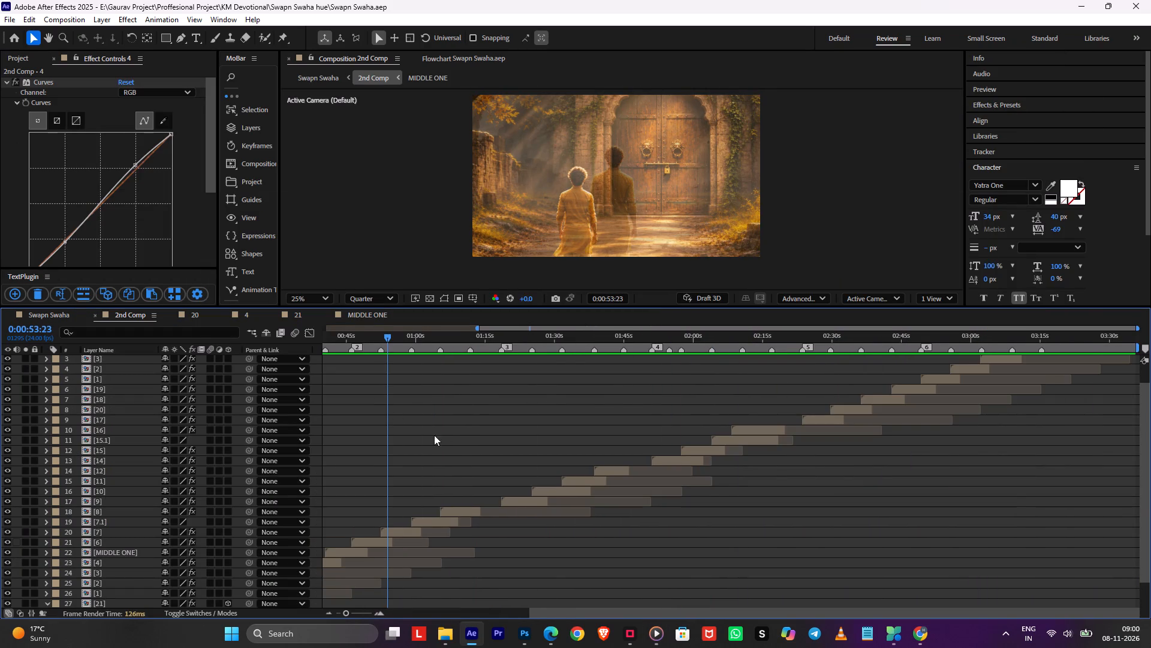
pyautogui.keyDown('alt'); pyautogui.moveTo(355, 434); pyautogui.dragTo(583, 421, button='middle'); pyautogui.keyUp('alt')
pyautogui.scroll(-1, 583, 421)
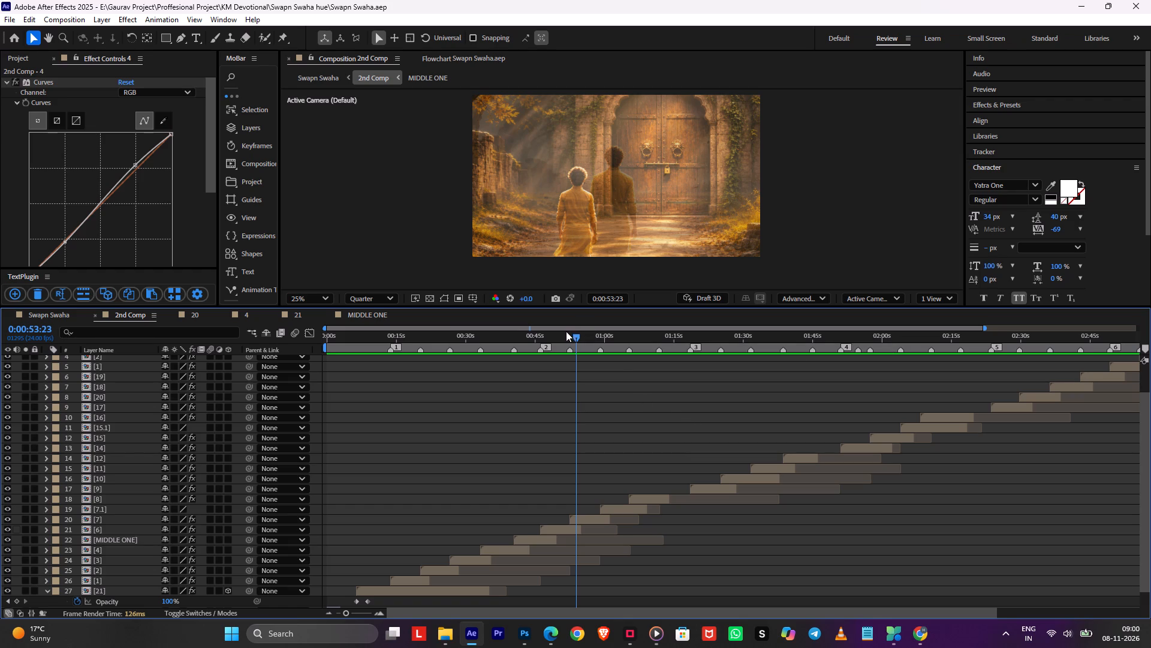
# Play 2nd Comp from about 0:00:38:09 to review the deity shot and its transition into the MIDDLE ONE clip.
pyautogui.moveTo(561, 333); pyautogui.dragTo(505, 374)
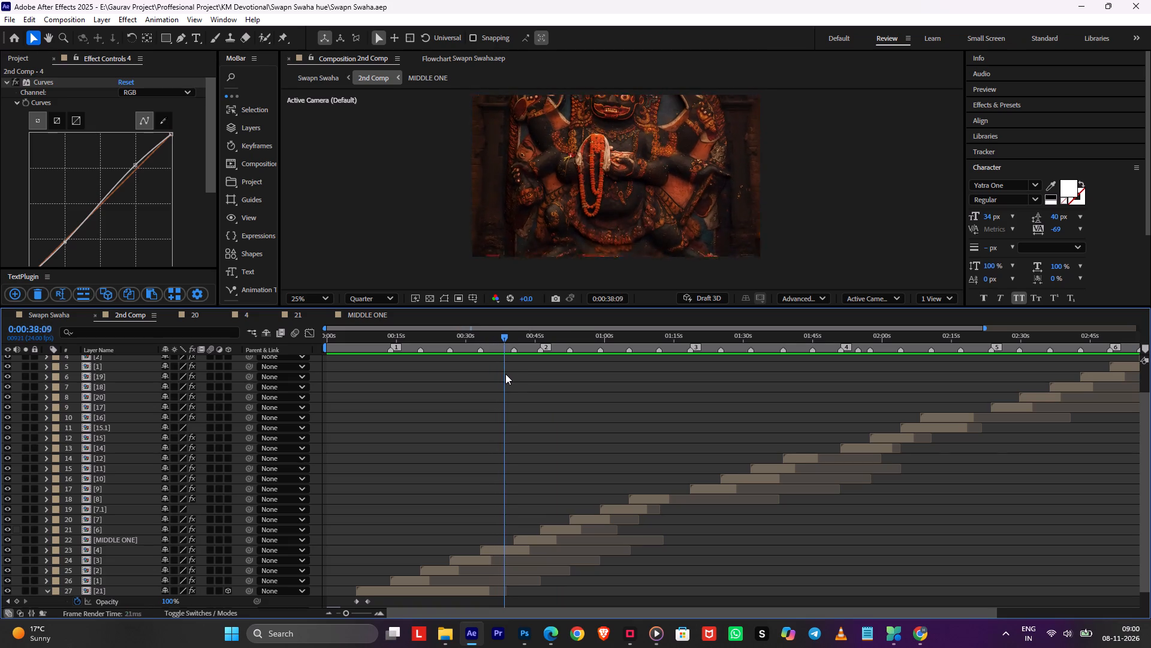
pyautogui.moveTo(505, 374); pyautogui.dragTo(507, 394)
pyautogui.press('space')
pyautogui.keyDown('alt'); pyautogui.scroll(3, 502, 429); pyautogui.keyUp('alt')
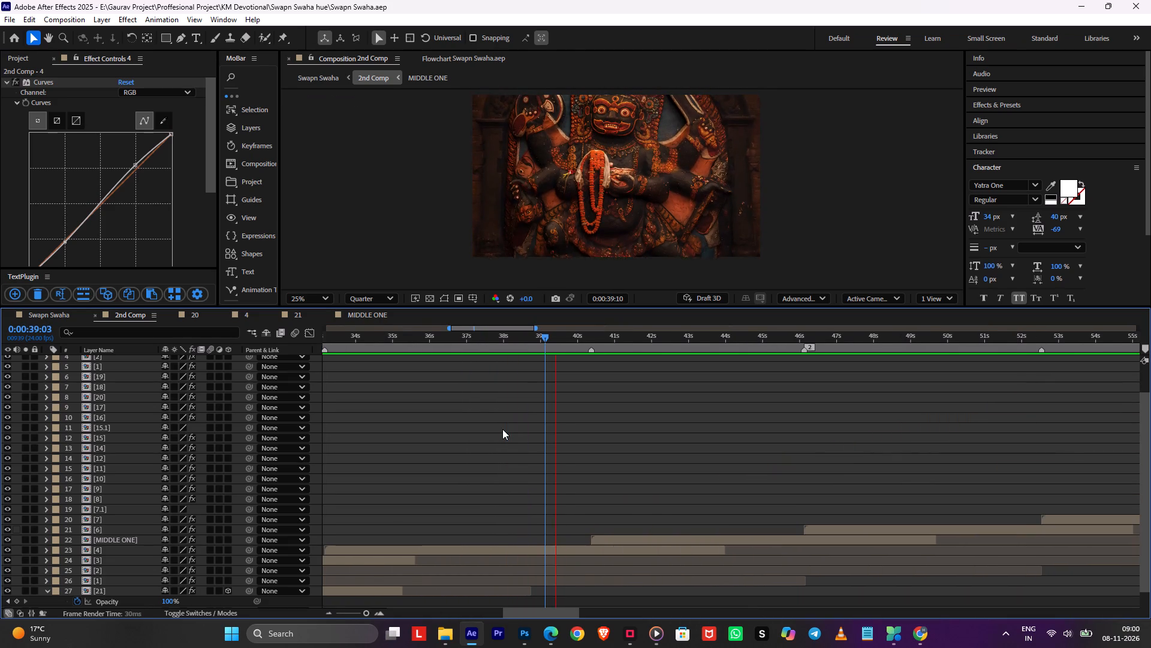
pyautogui.moveTo(735, 421); pyautogui.dragTo(378, 404, button='middle')
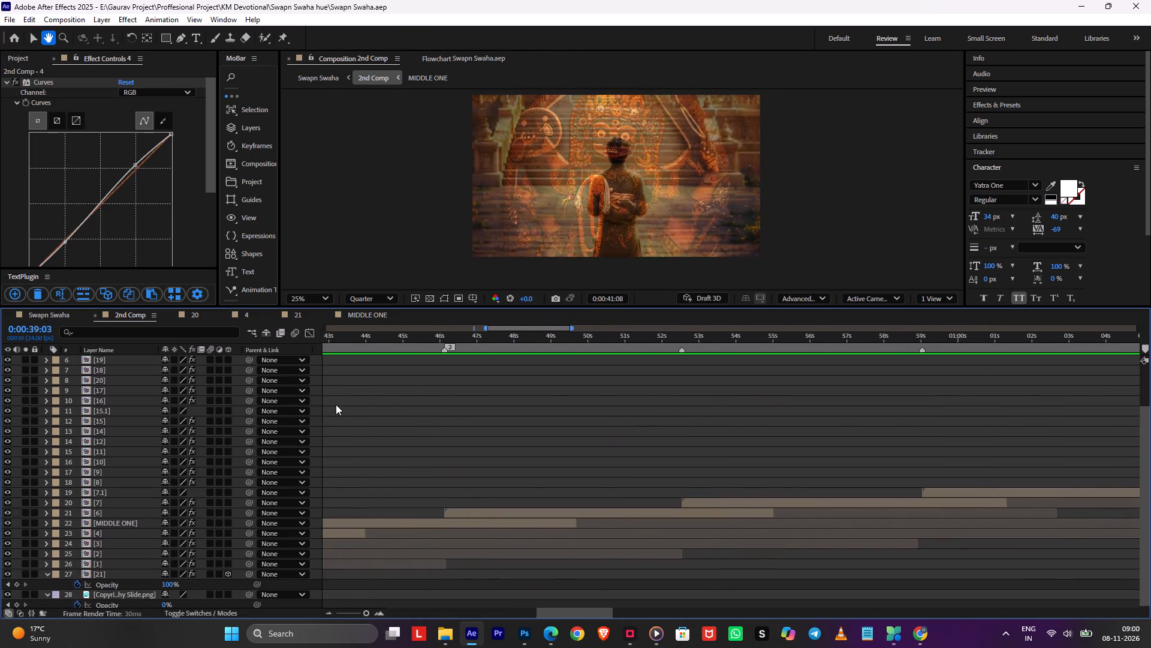
# Review the 2nd Comp shots after 0:01:02:23 and park the playhead at 0:01:11:20.
pyautogui.moveTo(930, 332); pyautogui.dragTo(1068, 363)
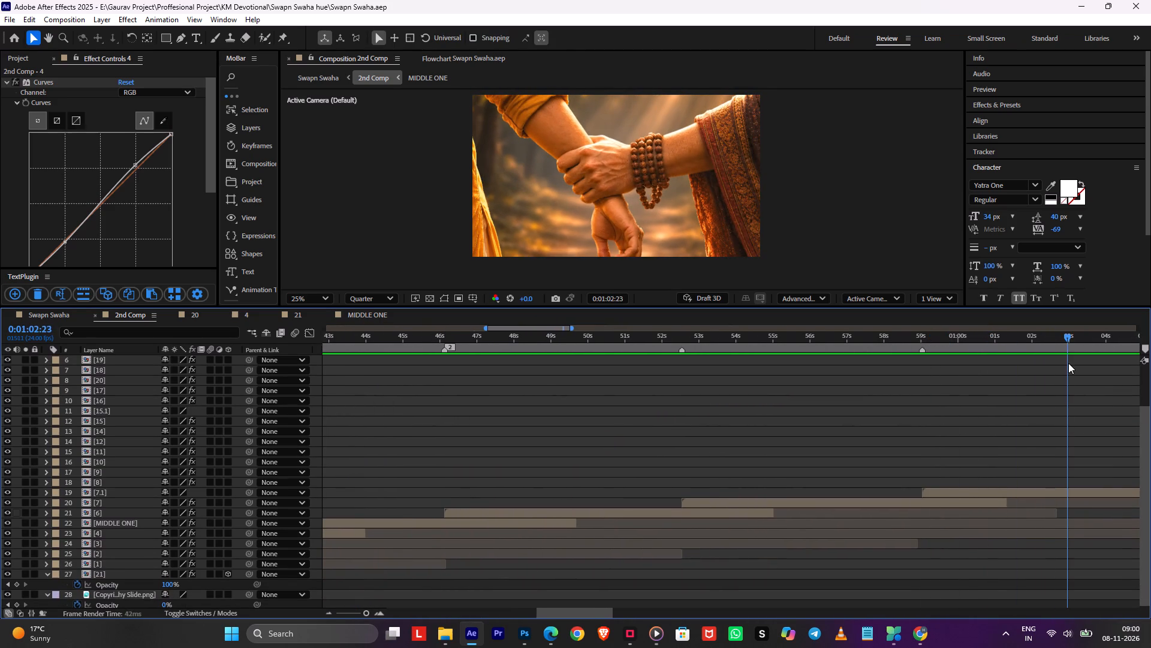
pyautogui.moveTo(1068, 363); pyautogui.dragTo(1070, 368)
pyautogui.keyDown('alt'); pyautogui.scroll(-2, 1073, 415); pyautogui.keyUp('alt')
pyautogui.scroll(-2, 1073, 415)
pyautogui.click(1075, 332)
pyautogui.press('space')
pyautogui.press('space')
pyautogui.press('space')
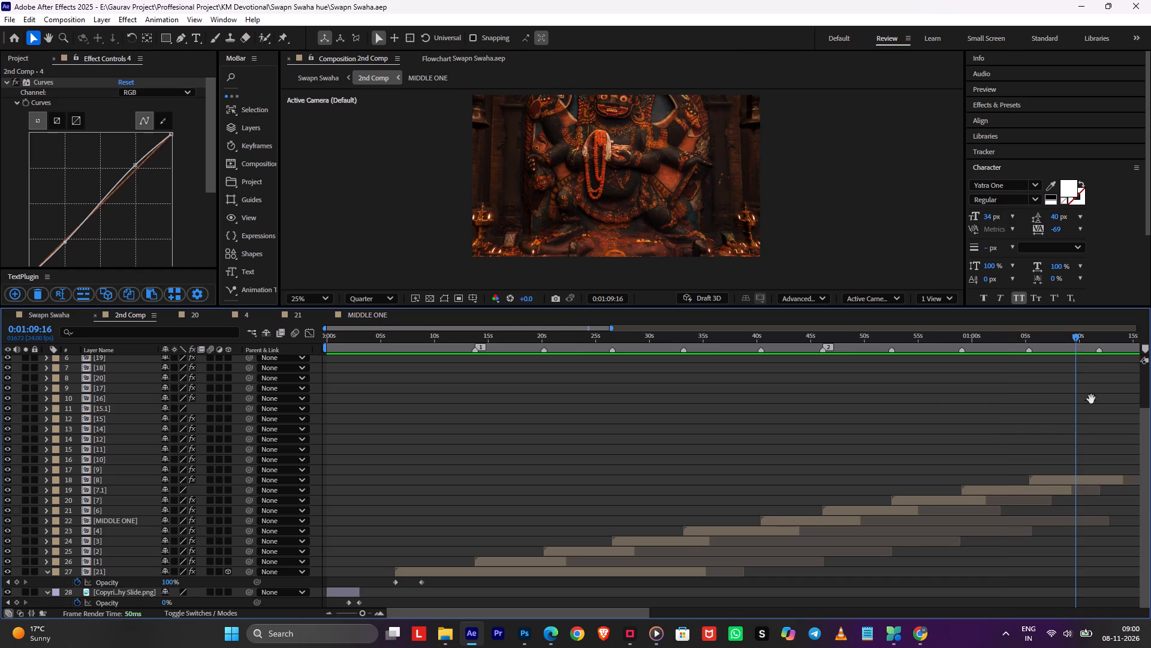
pyautogui.moveTo(1090, 402); pyautogui.dragTo(844, 422)
pyautogui.click(854, 337)
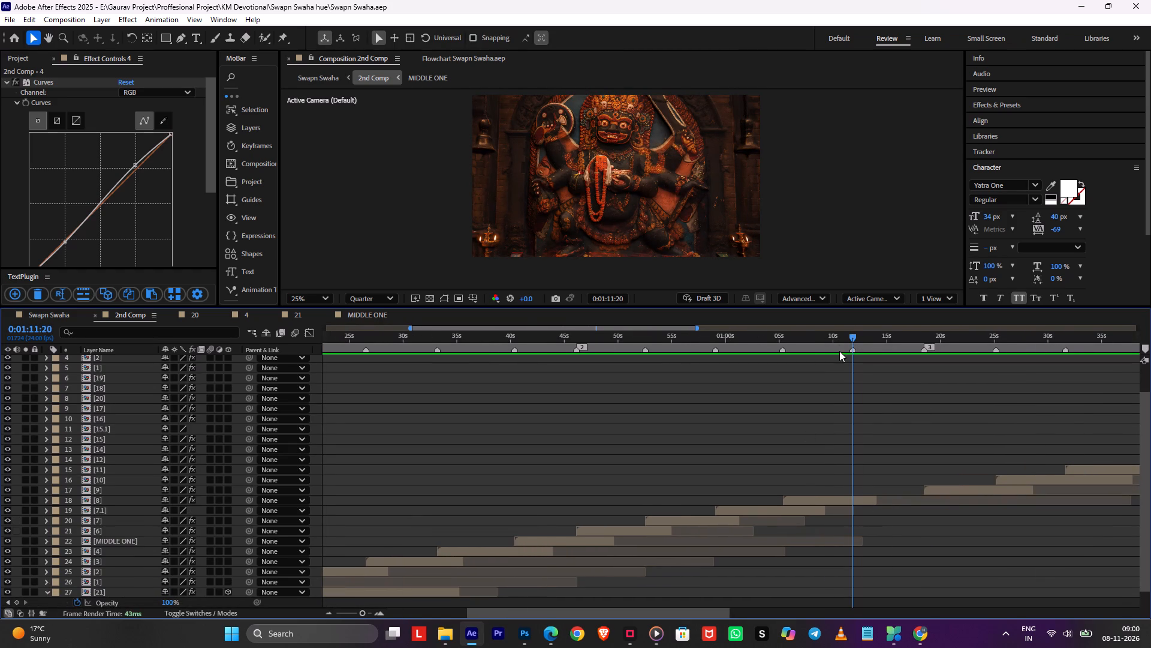
pyautogui.press('space')
pyautogui.moveTo(906, 340); pyautogui.dragTo(859, 340)
pyautogui.moveTo(859, 340); pyautogui.dragTo(858, 340)
# Switch to File Explorer, check the PSD folder, and select the Hopeful Namaste in Mustard Kurta image in Downloads.
pyautogui.click(456, 631)
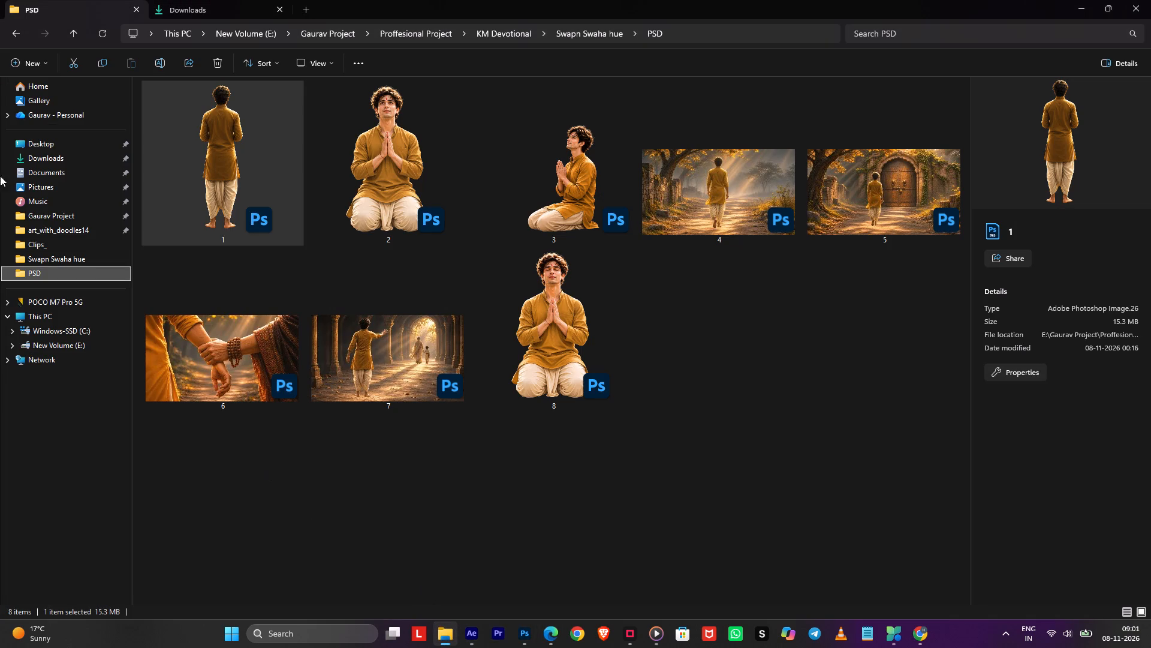
pyautogui.moveTo(403, 144); pyautogui.dragTo(403, 175)
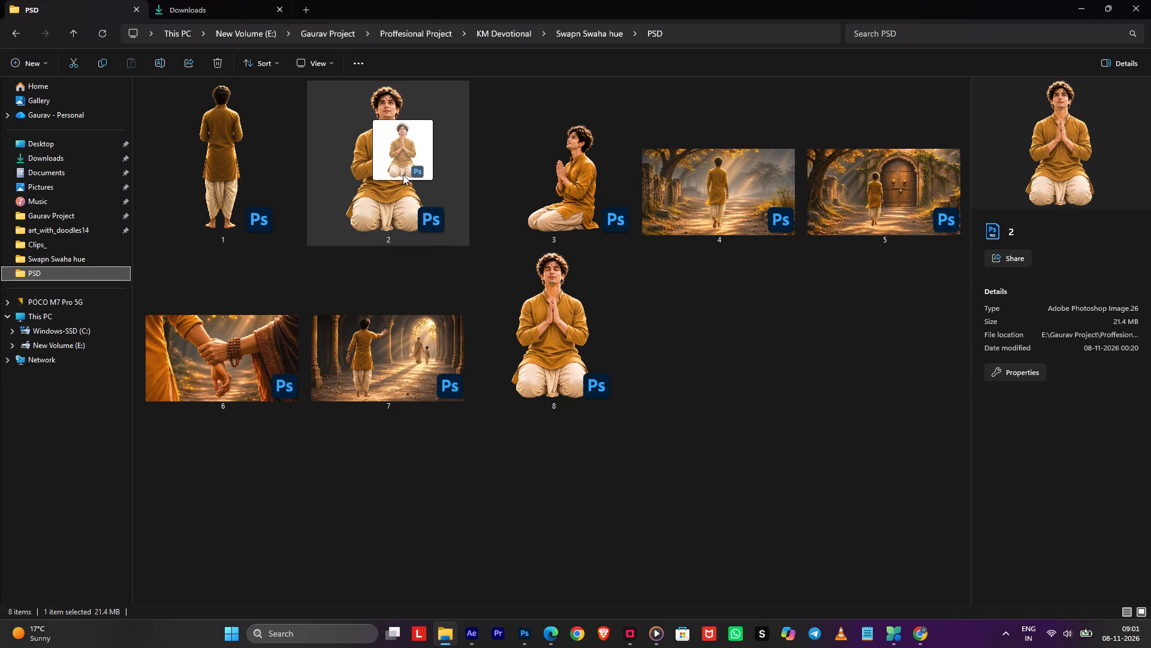
pyautogui.moveTo(403, 175); pyautogui.dragTo(400, 183)
pyautogui.click(48, 156)
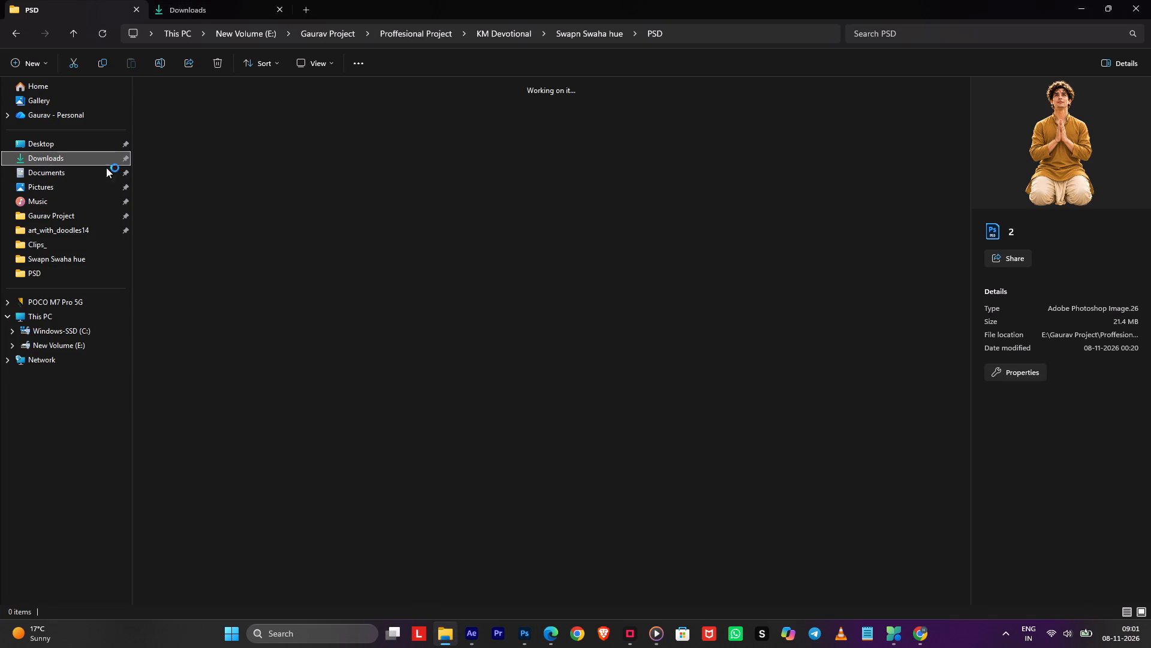
pyautogui.scroll(-1, 668, 310)
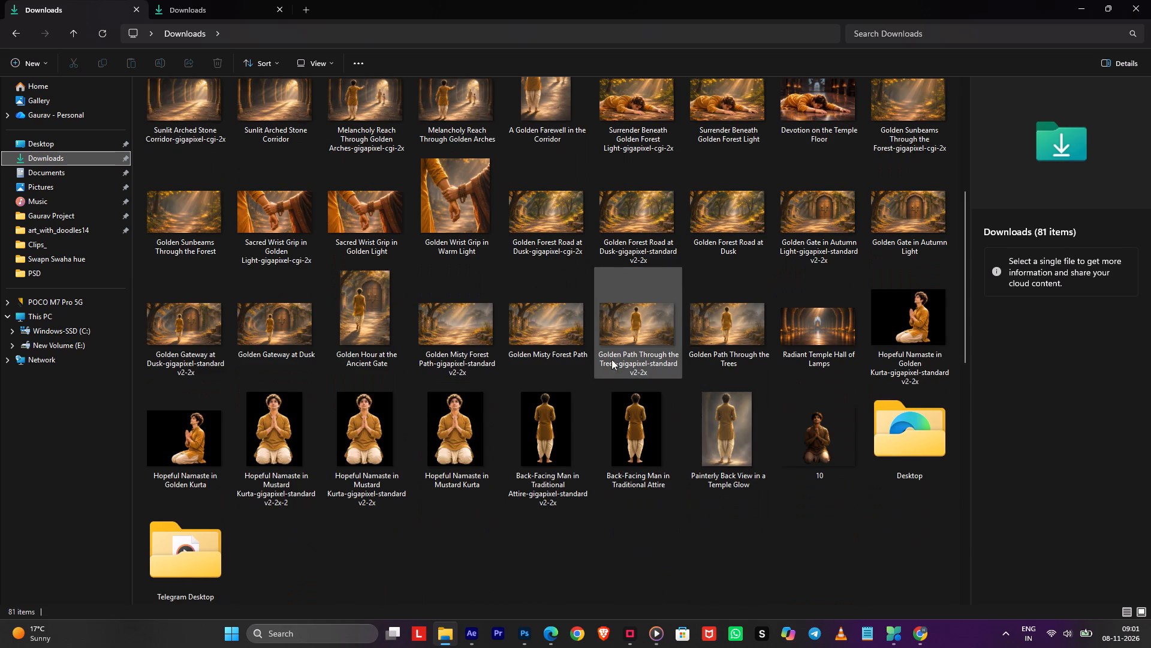
pyautogui.click(474, 412)
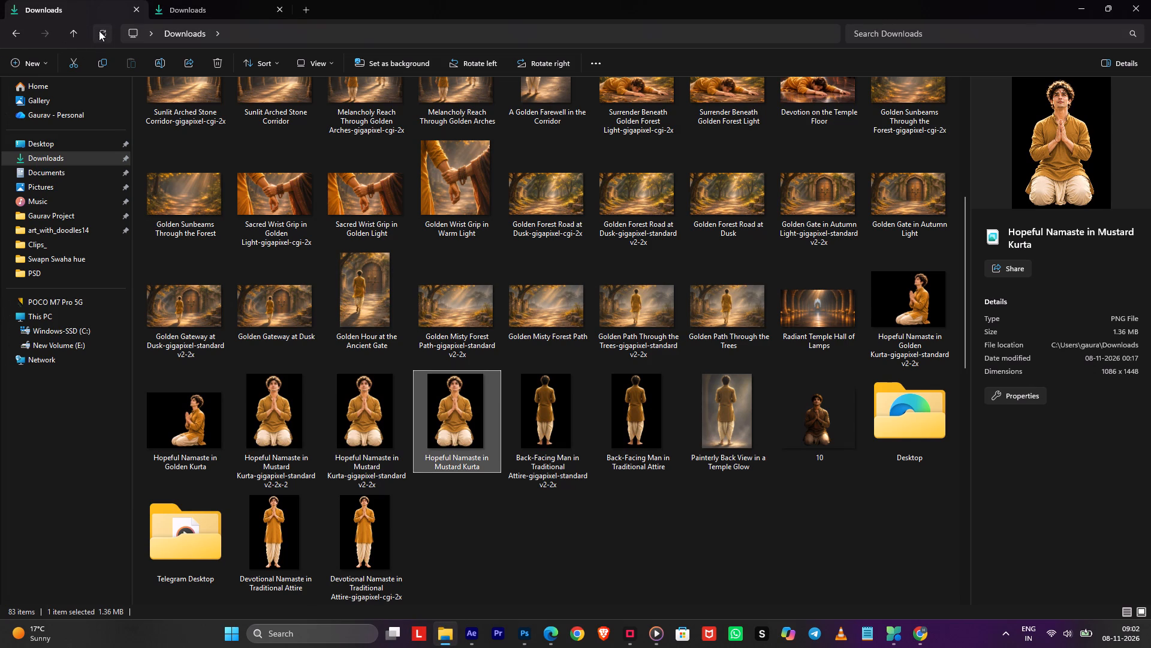
pyautogui.scroll(8, 156, 148)
pyautogui.click(183, 121)
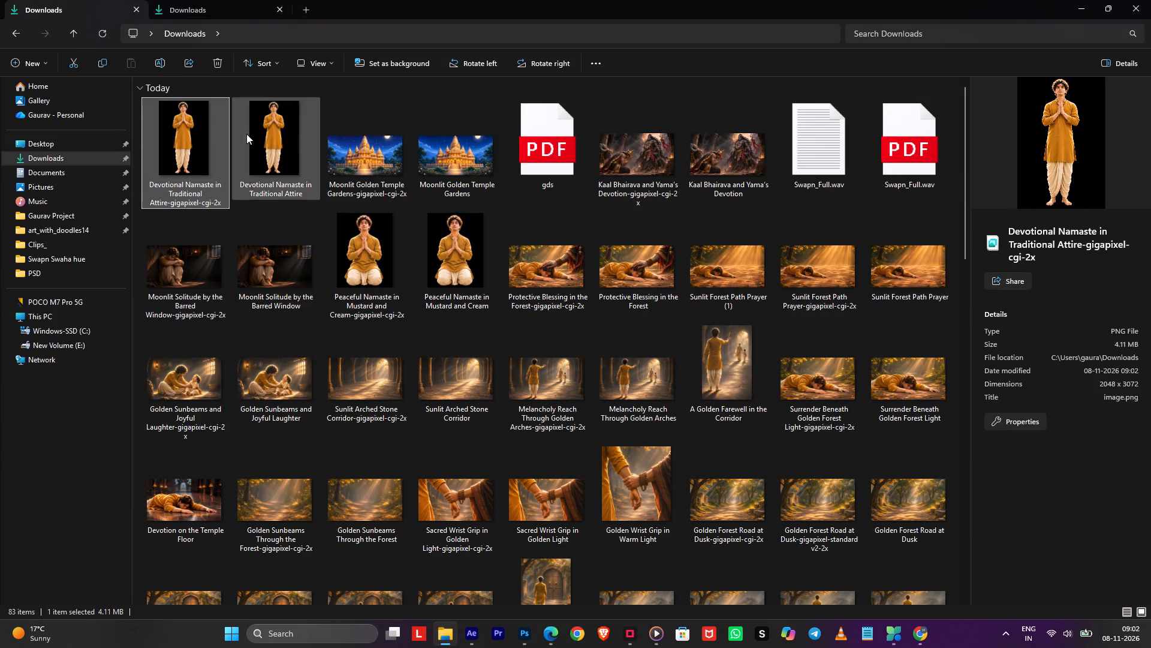
pyautogui.moveTo(209, 134); pyautogui.dragTo(1009, 288)
pyautogui.hotkey('alt', 'Tab')
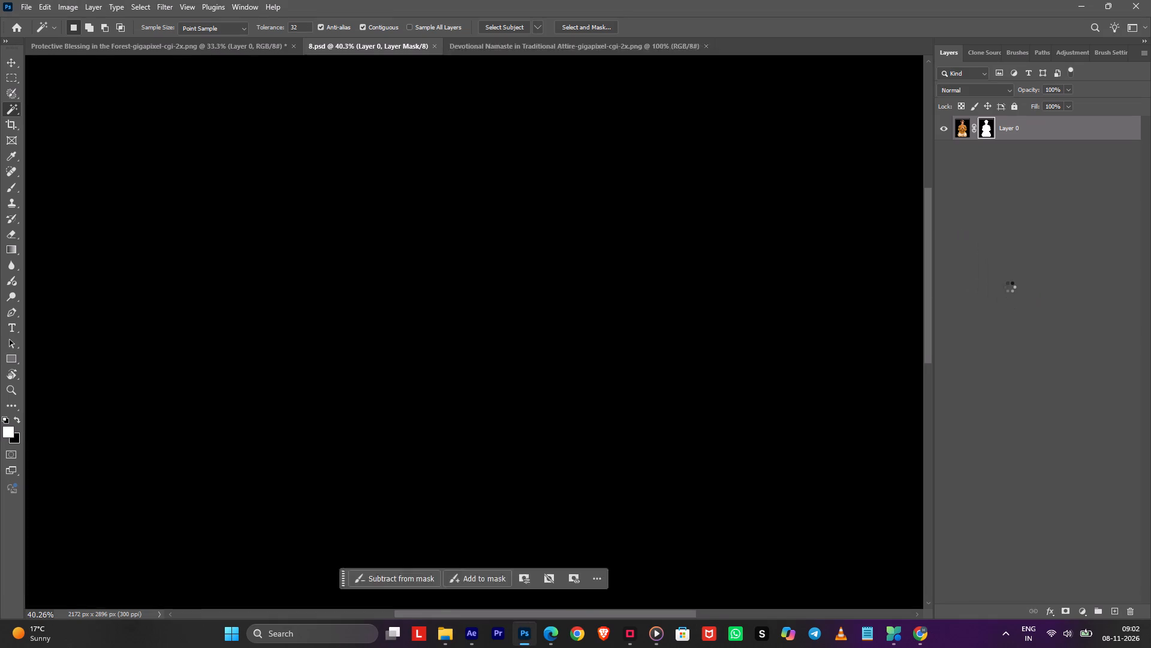
# Select the black background with the Magic Wand, invert the selection and mask out everything around the man.
pyautogui.click(547, 282)
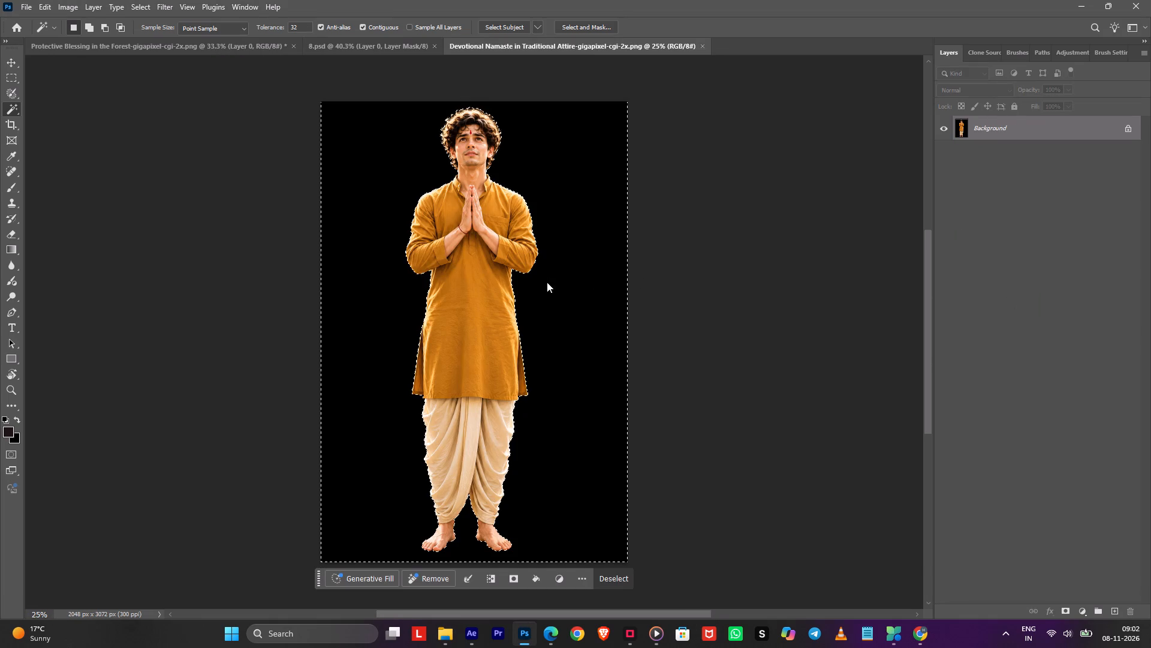
pyautogui.hotkey('ctrl', 'shift', 'i')
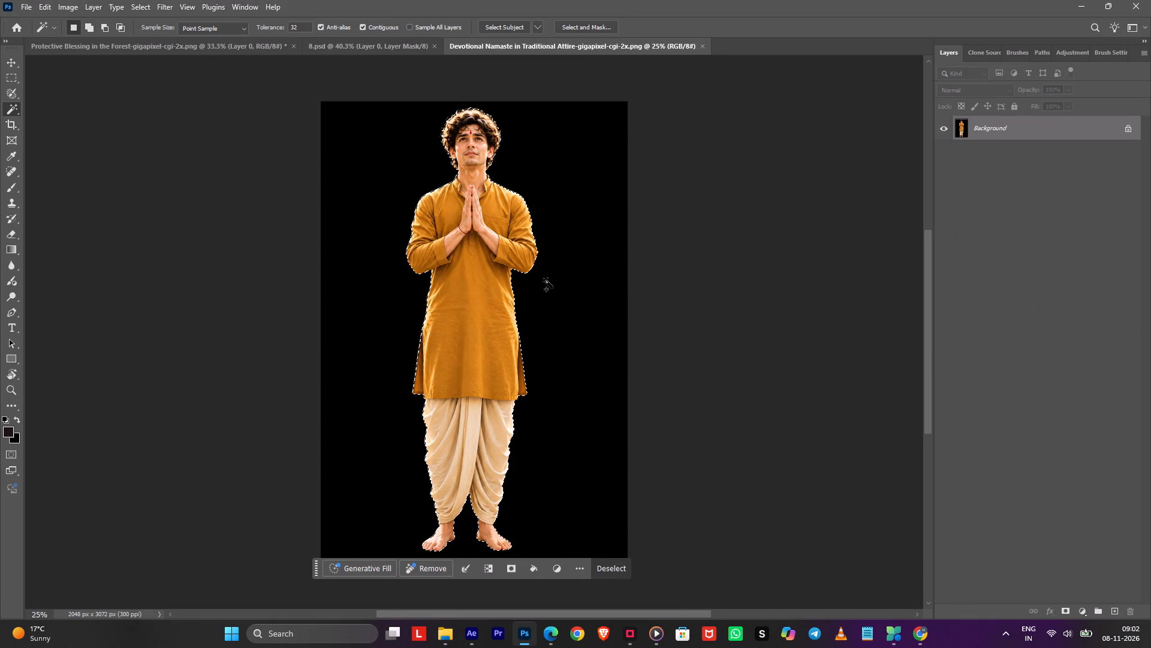
pyautogui.click(511, 565)
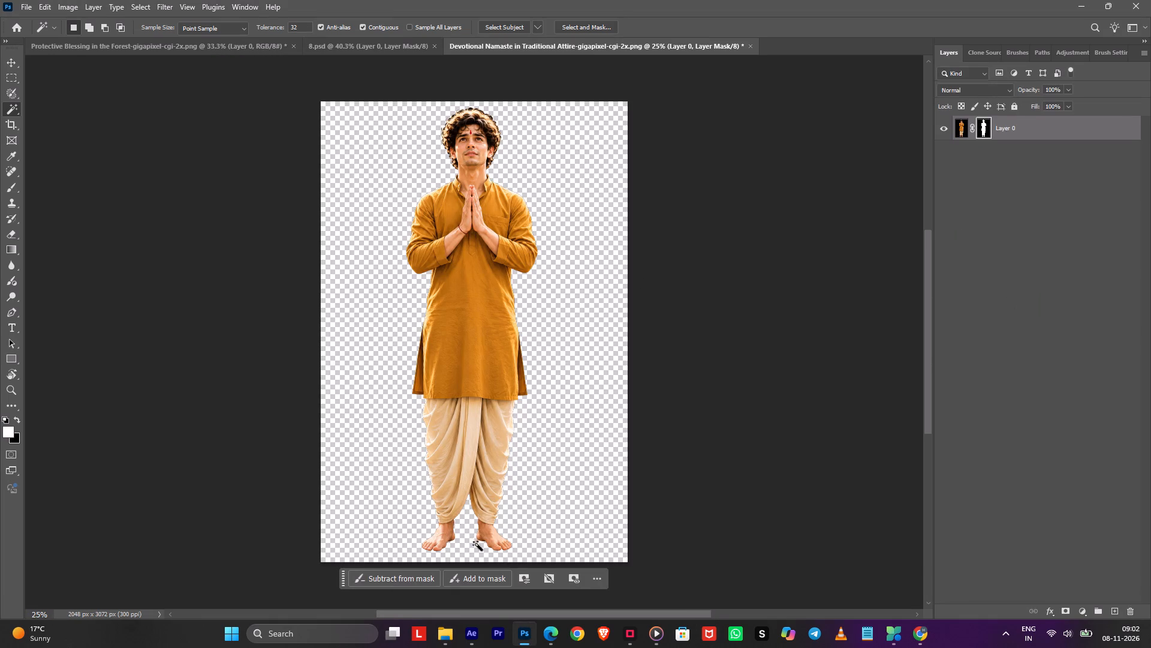
# Refine the layer mask's edges around the man's curly hair with the Refine Edge Brush in Select and Mask.
pyautogui.doubleClick(988, 126)
pyautogui.scroll(-1, 495, 126)
pyautogui.scroll(7, 495, 126)
pyautogui.keyDown('alt'); pyautogui.scroll(2, 528, 116); pyautogui.keyUp('alt')
pyautogui.moveTo(499, 96); pyautogui.dragTo(531, 166)
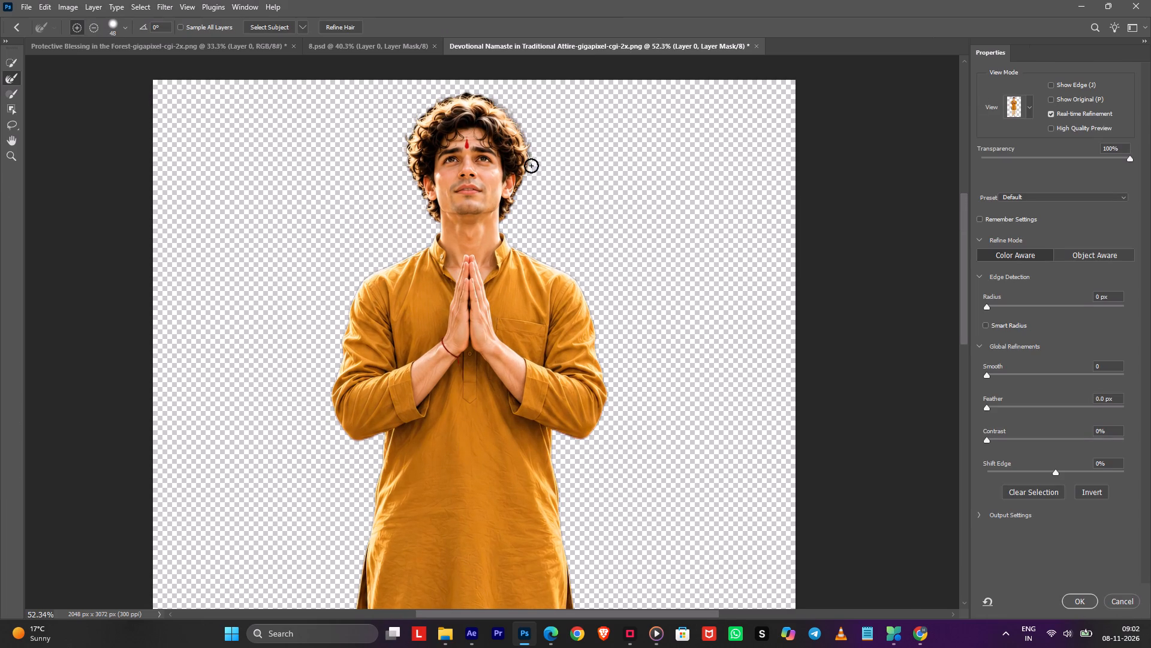
pyautogui.moveTo(531, 166); pyautogui.dragTo(520, 217)
pyautogui.moveTo(485, 99); pyautogui.dragTo(466, 98)
pyautogui.moveTo(466, 98); pyautogui.dragTo(402, 172)
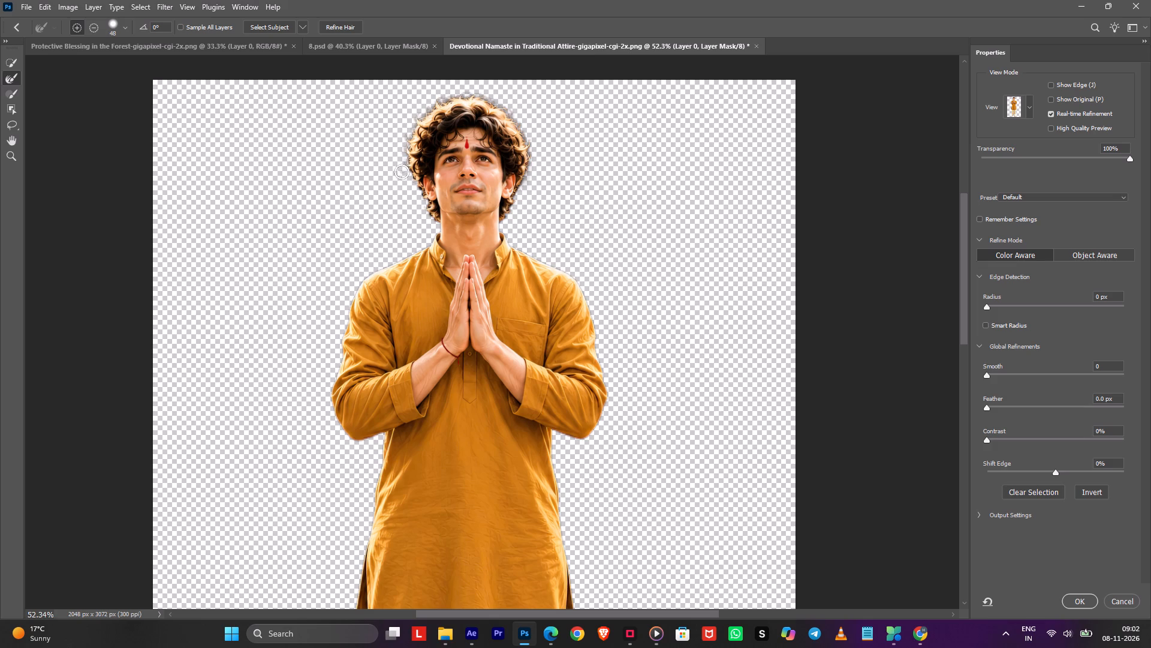
pyautogui.moveTo(402, 172); pyautogui.dragTo(424, 223)
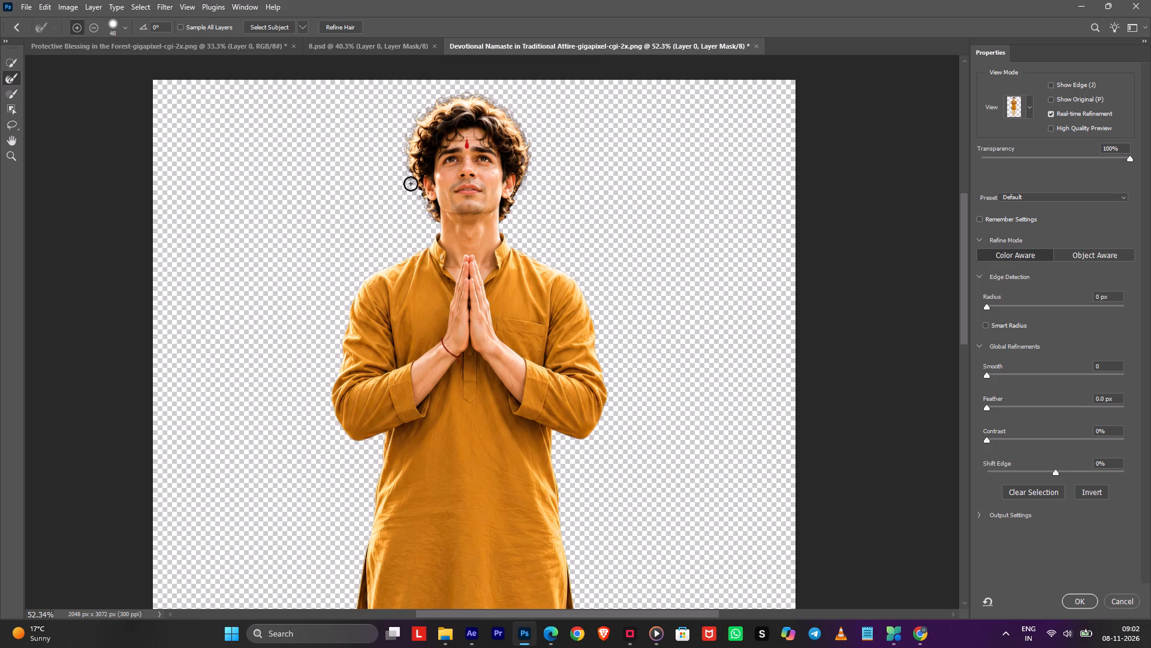
pyautogui.moveTo(408, 176); pyautogui.dragTo(423, 201)
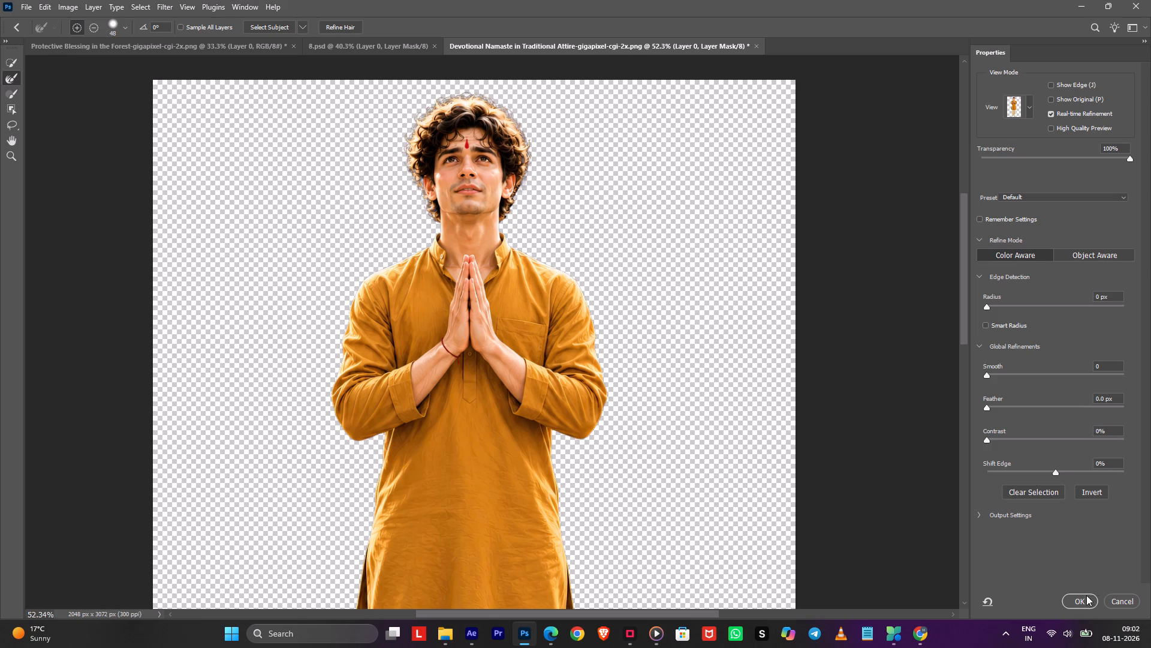
pyautogui.click(1079, 602)
# Examine the masked standing figure from head to feet for cut-out quality.
pyautogui.keyDown('alt'); pyautogui.scroll(-7, 454, 304); pyautogui.keyUp('alt')
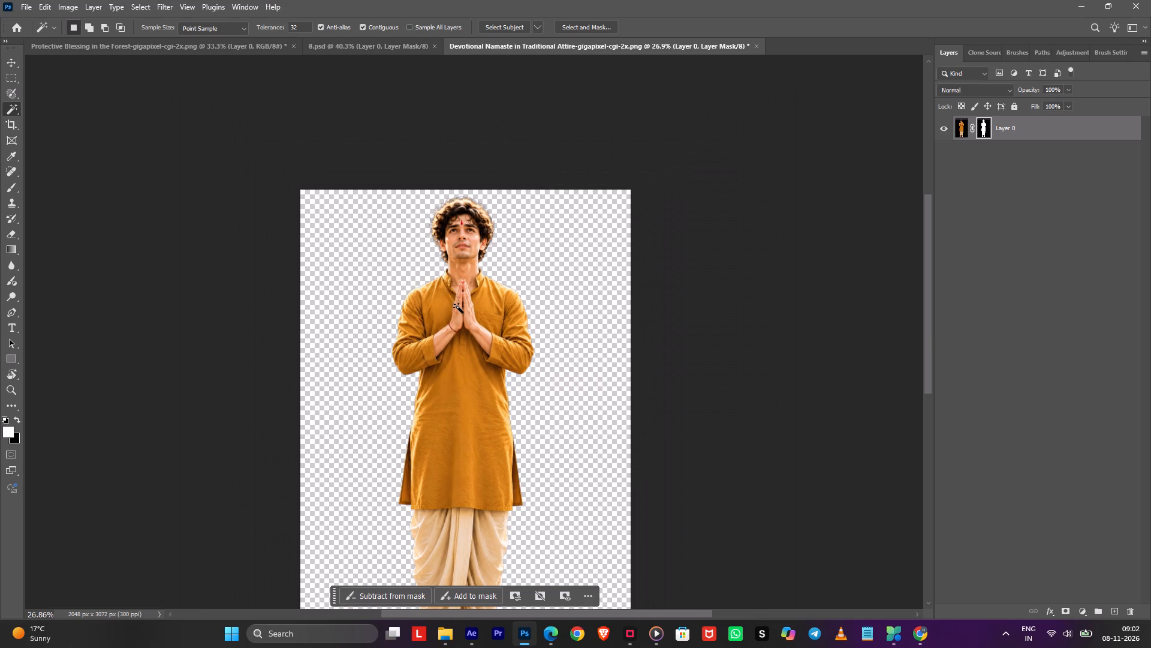
pyautogui.press('space')
pyautogui.press('space')
pyautogui.press('space')
pyautogui.press('space')
pyautogui.press('space')
pyautogui.press('space')
pyautogui.press('space')
pyautogui.press('space')
pyautogui.press('space')
pyautogui.press('space')
pyautogui.press('space')
pyautogui.press('space')
pyautogui.press('space')
pyautogui.press('space')
pyautogui.press('space')
pyautogui.press('space')
pyautogui.press('space')
pyautogui.press('space')
pyautogui.press('space')
pyautogui.press('space')
pyautogui.scroll(1, 464, 271)
pyautogui.moveTo(464, 266); pyautogui.dragTo(468, 188, button='middle')
pyautogui.scroll(-5, 468, 188)
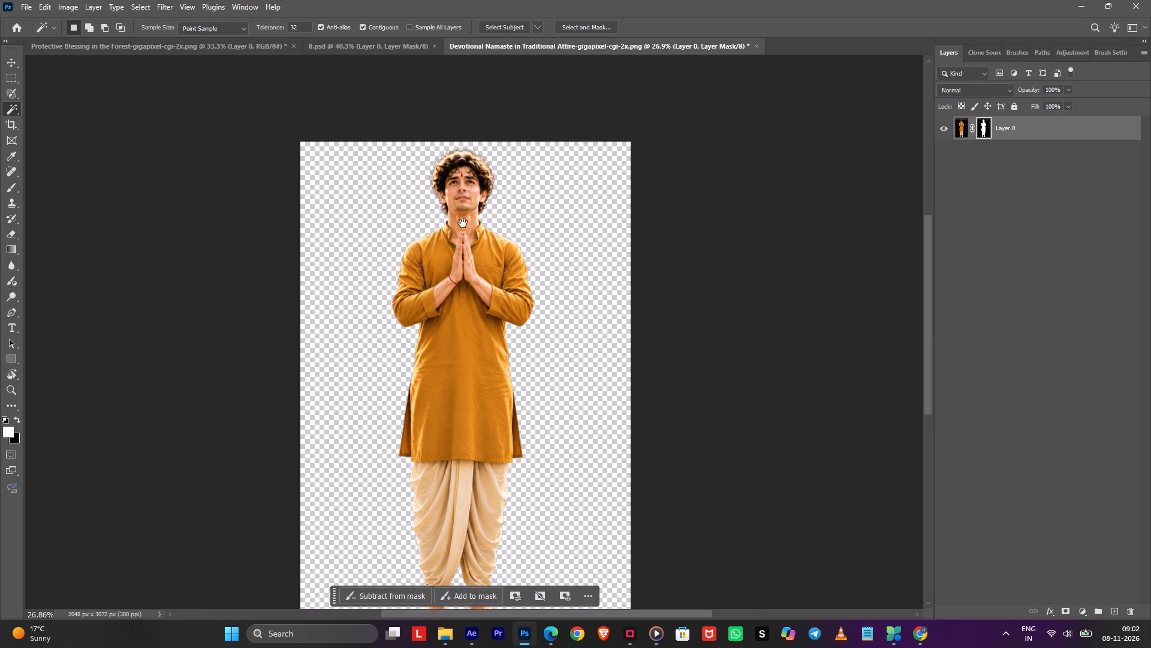
pyautogui.scroll(-3, 463, 223)
pyautogui.scroll(1, 463, 223)
pyautogui.scroll(-3, 463, 223)
# Save the cut-out as a Photoshop file named 10 in the PSD folder of Swapn Swaha hue.
pyautogui.hotkey('ctrl', 'shift', 's')
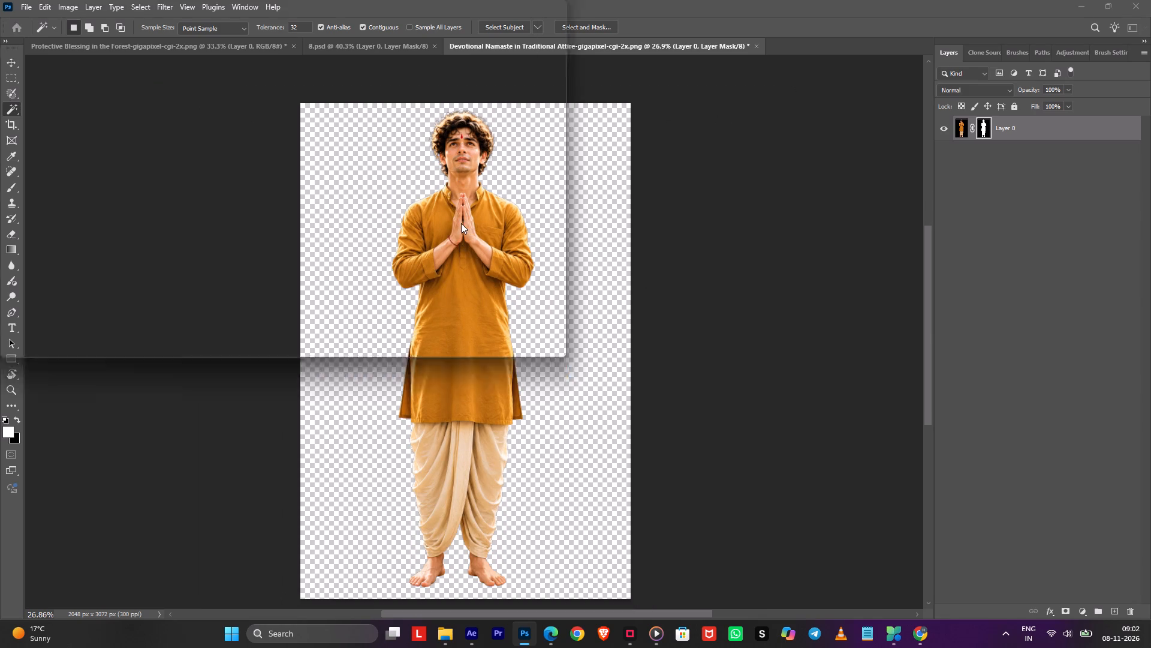
pyautogui.scroll(-4, 44, 154)
pyautogui.click(58, 106)
pyautogui.scroll(-4, 269, 131)
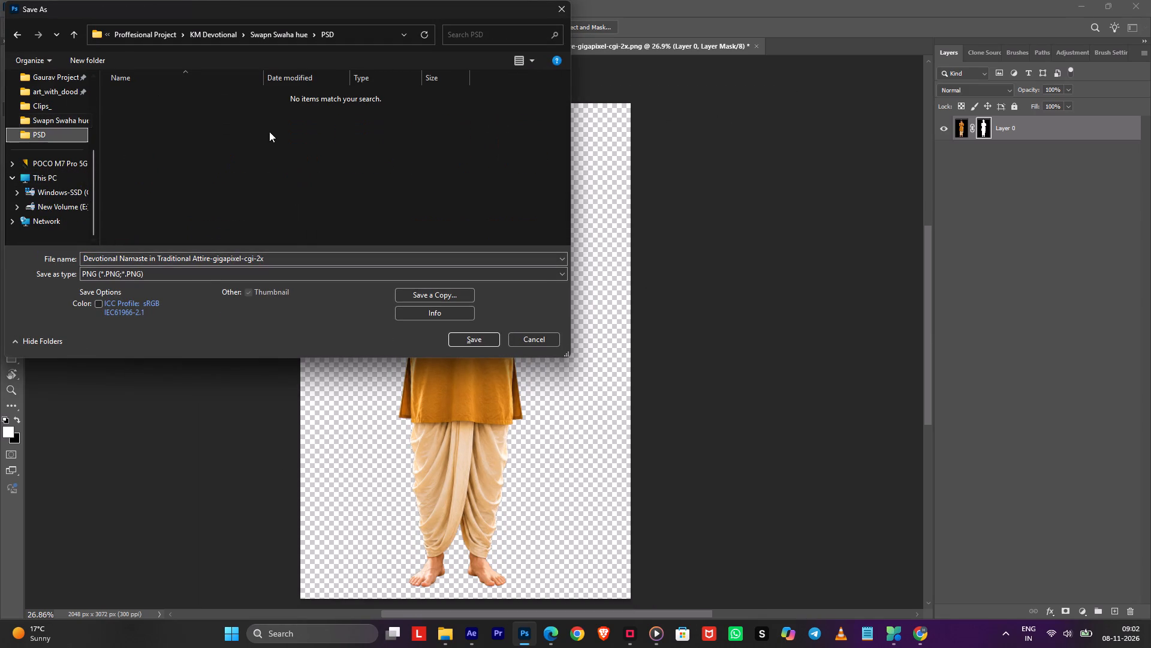
pyautogui.click(230, 276)
pyautogui.click(215, 286)
pyautogui.click(226, 255)
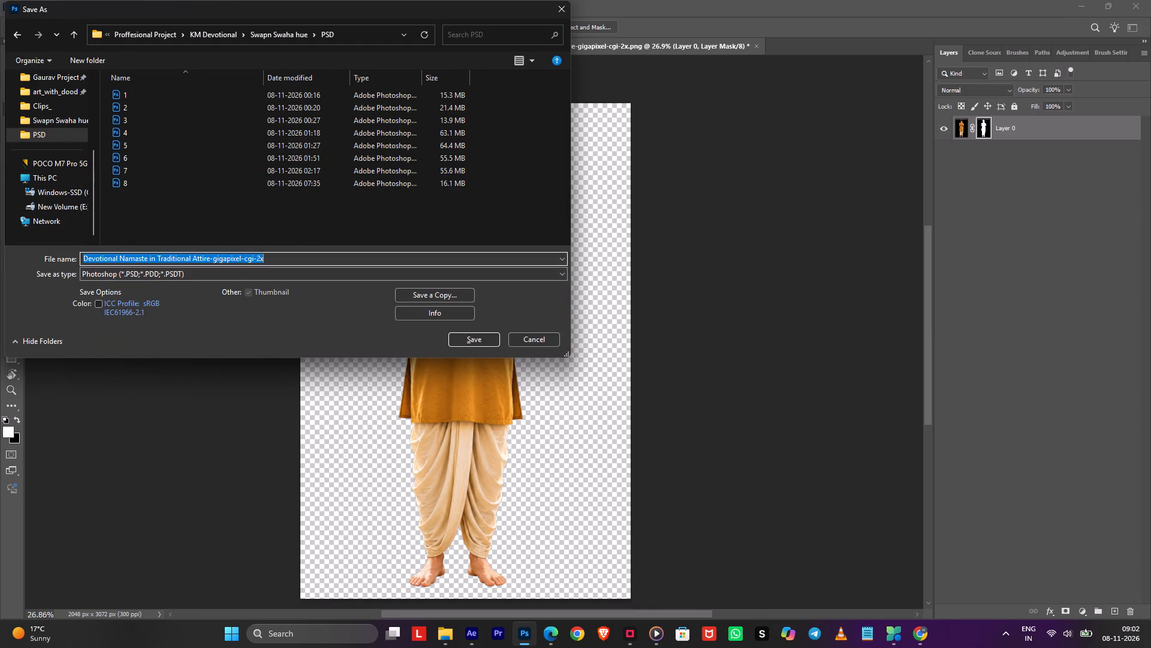
pyautogui.write('10')
pyautogui.press('Return')
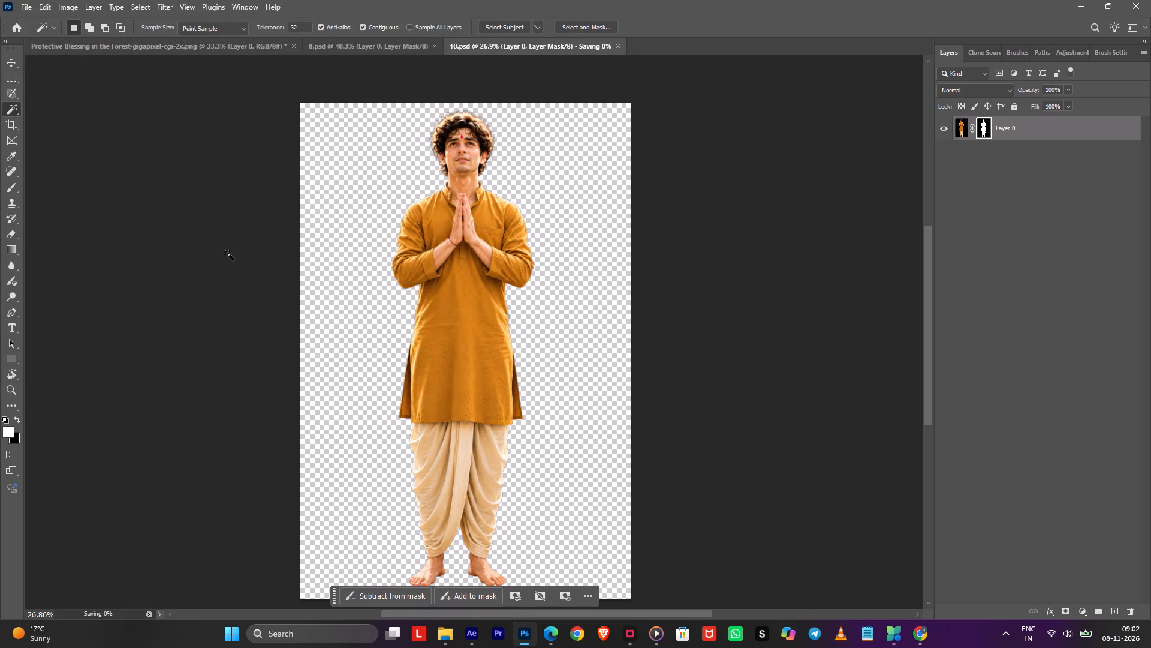
# Switch to Media Player, restart the Roddy Theme track and return to Photoshop.
pyautogui.click(664, 636)
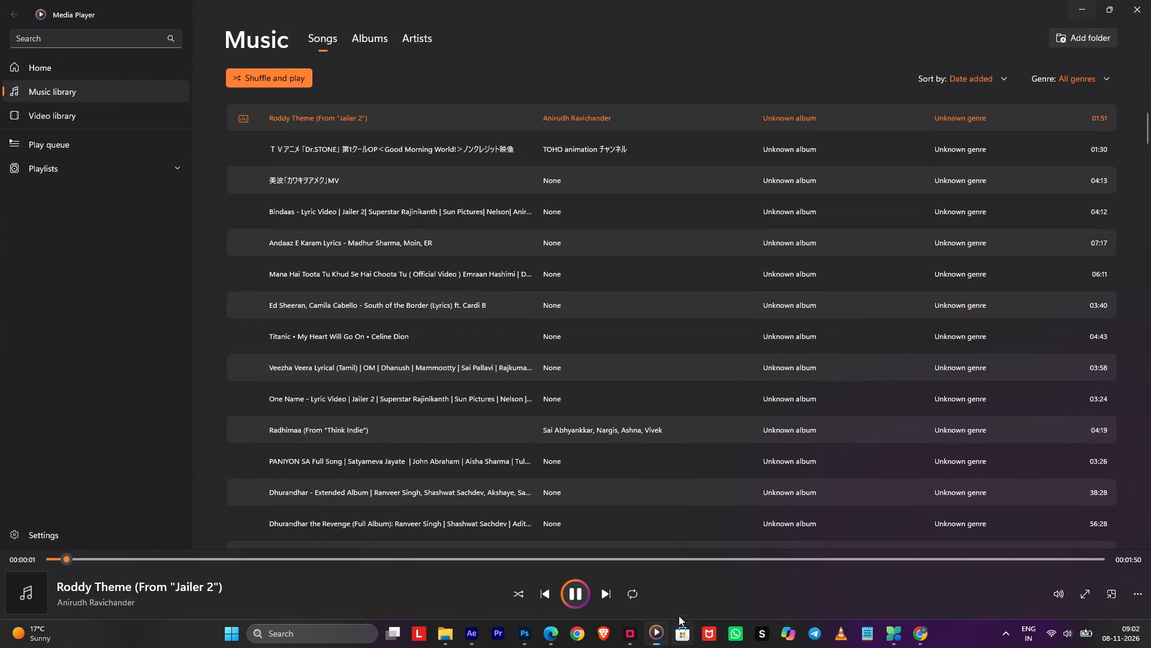
pyautogui.click(538, 590)
pyautogui.click(538, 590)
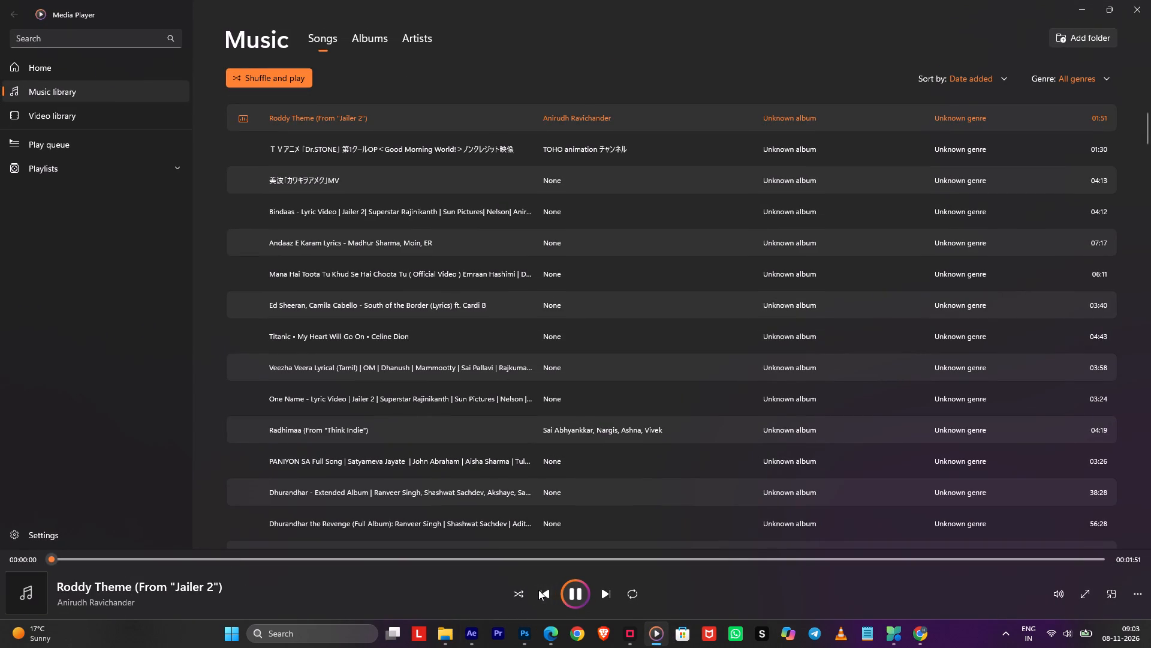
pyautogui.click(1084, 0)
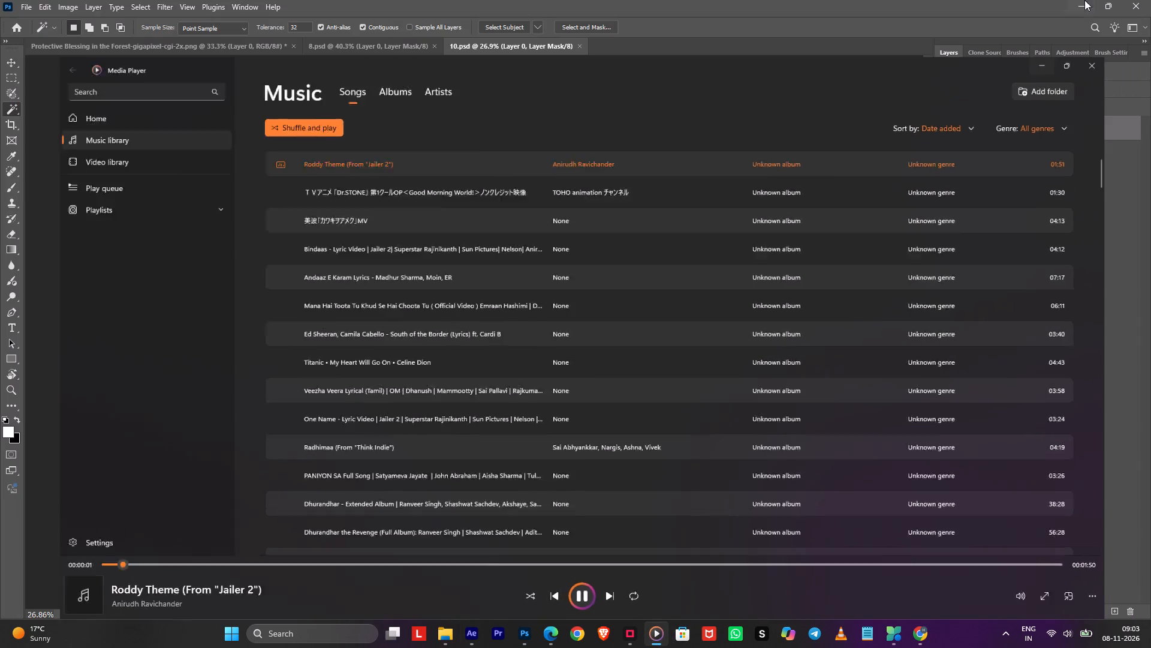
# In After Effects, duplicate layer [8] in 2nd Comp and move the copy's start to 0:01:11:20.
pyautogui.click(483, 629)
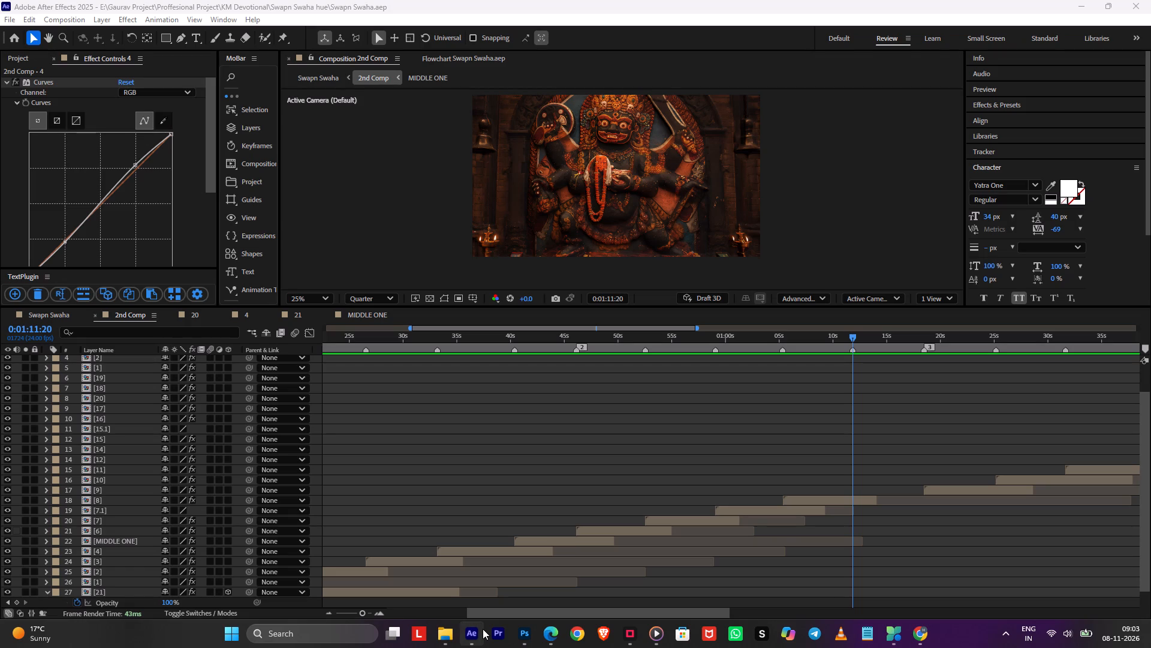
pyautogui.click(865, 496)
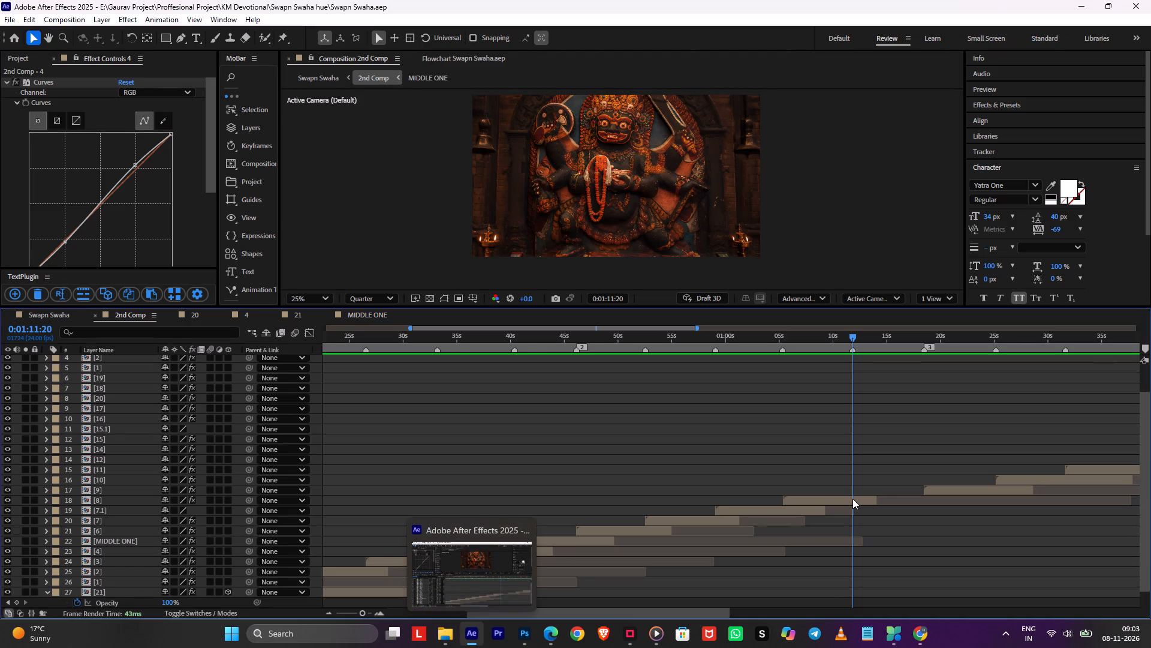
pyautogui.hotkey('ctrl', 'd')
pyautogui.press('p')
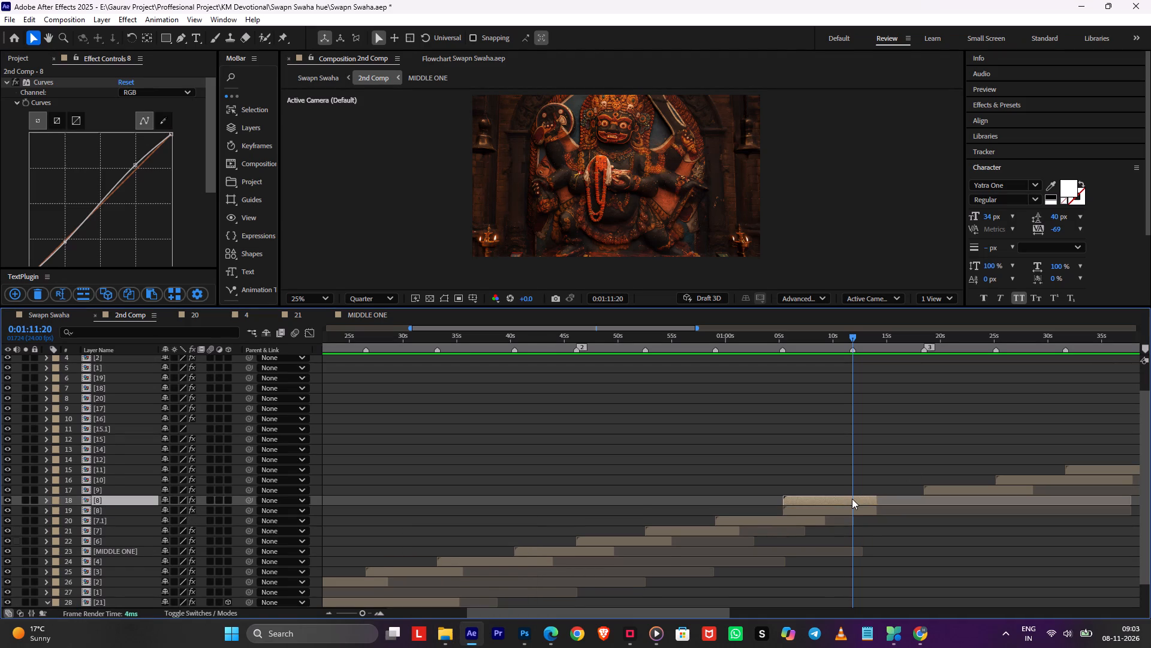
pyautogui.write('p[')
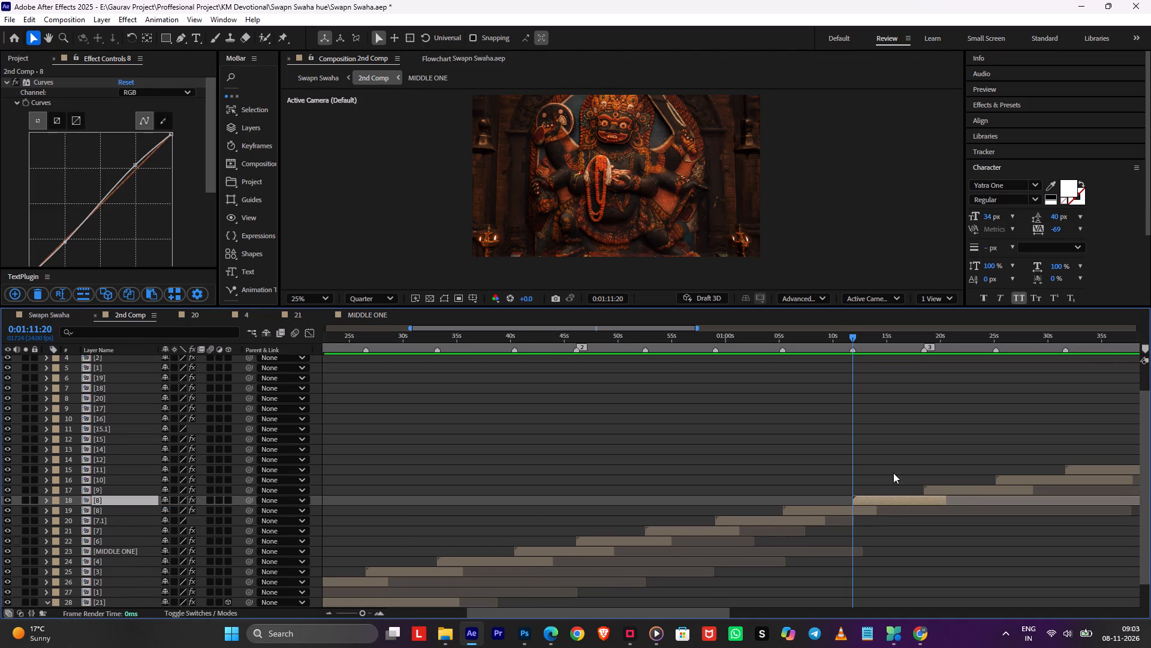
# Reveal the copied layer's source composition in the project, duplicate it and replace the copied layer's source with the duplicate.
pyautogui.rightClick(890, 497)
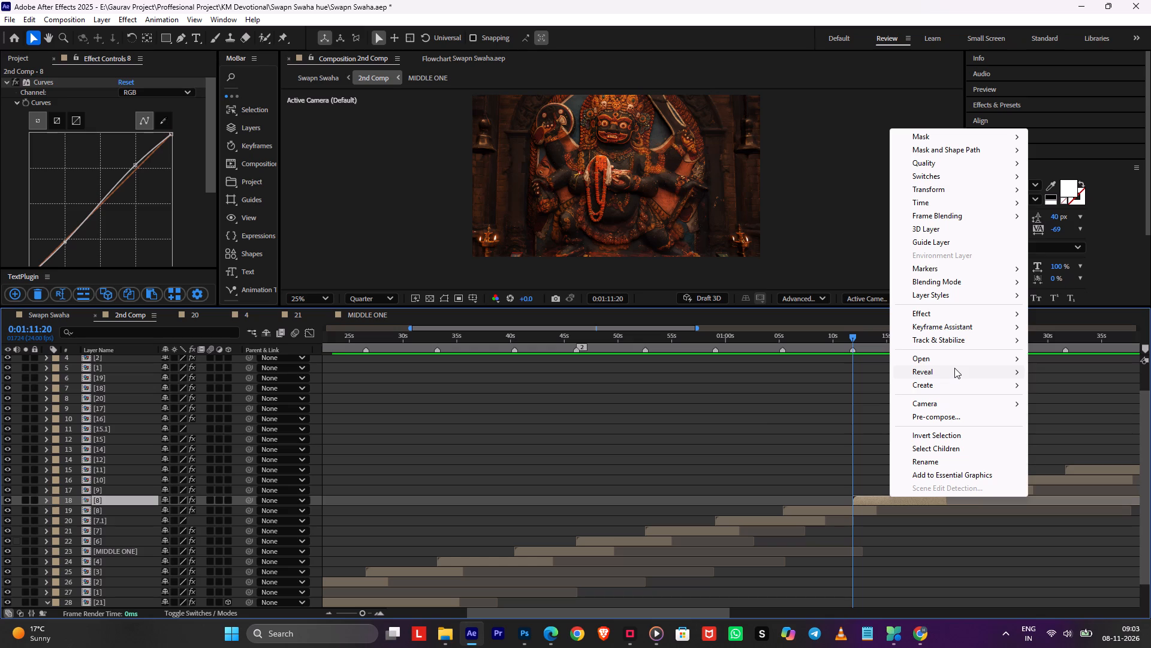
pyautogui.click(834, 385)
pyautogui.hotkey('ctrl', 'd')
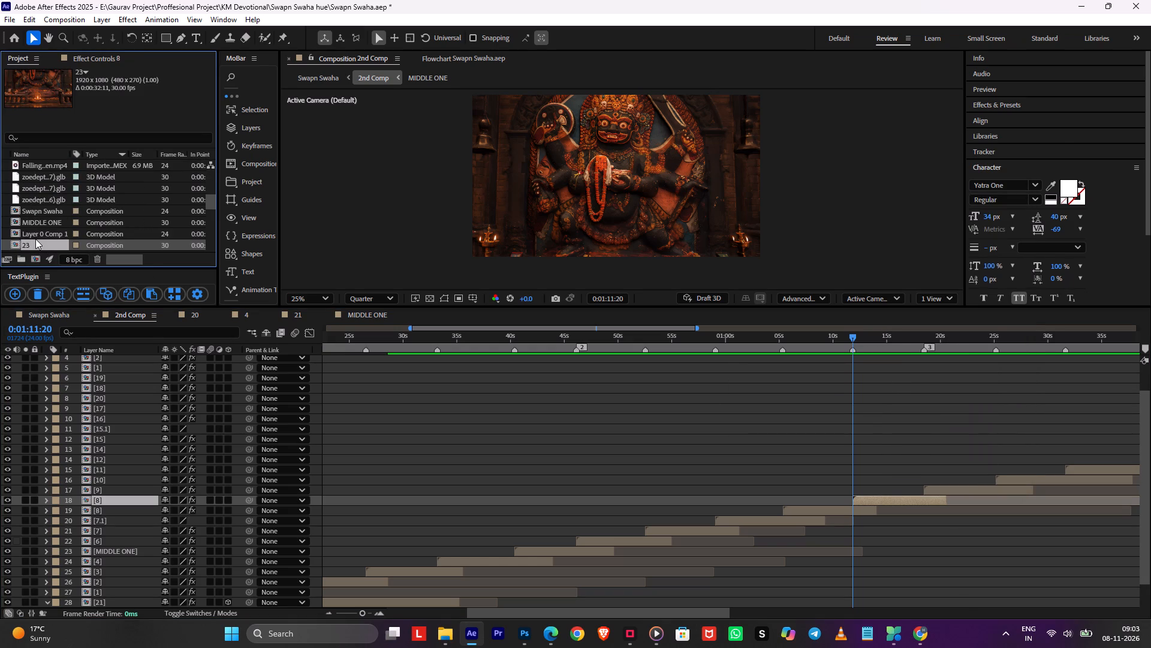
pyautogui.moveTo(37, 242); pyautogui.dragTo(119, 499)
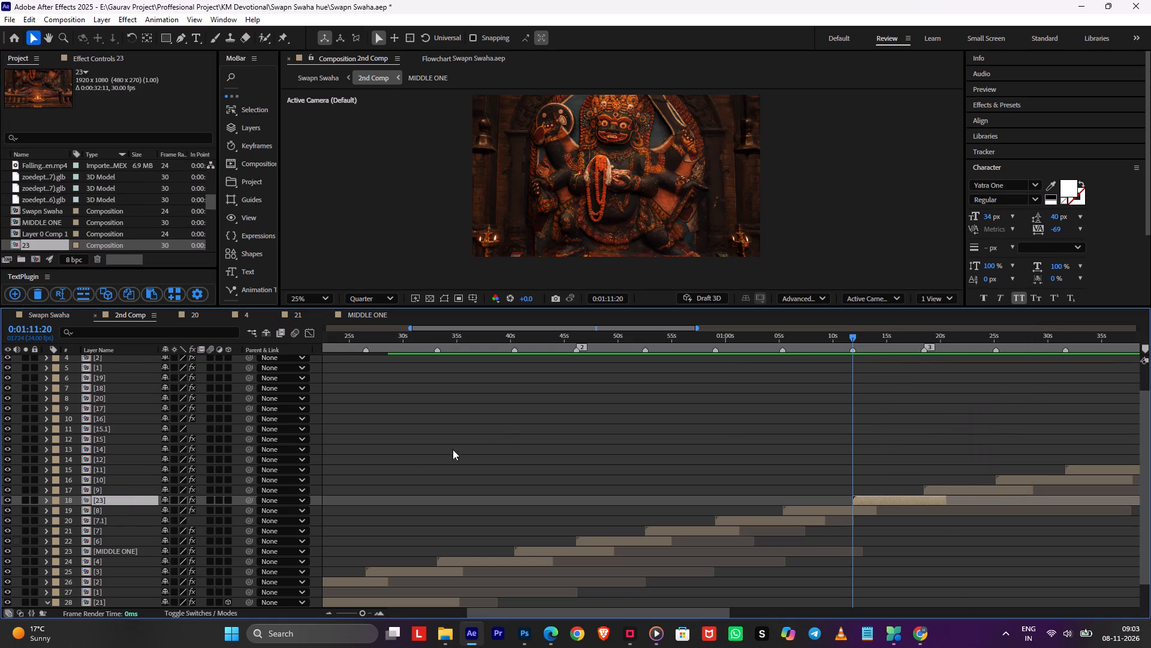
pyautogui.click(501, 437)
# Import 10.psd from the PSD folder into After Effects' 2nd Comp as footage, using its Layer 0 instead of merged layers.
pyautogui.hotkey('alt', 'Tab')
pyautogui.hotkey('alt', 'Tab')
pyautogui.hotkey('alt', 'Tab')
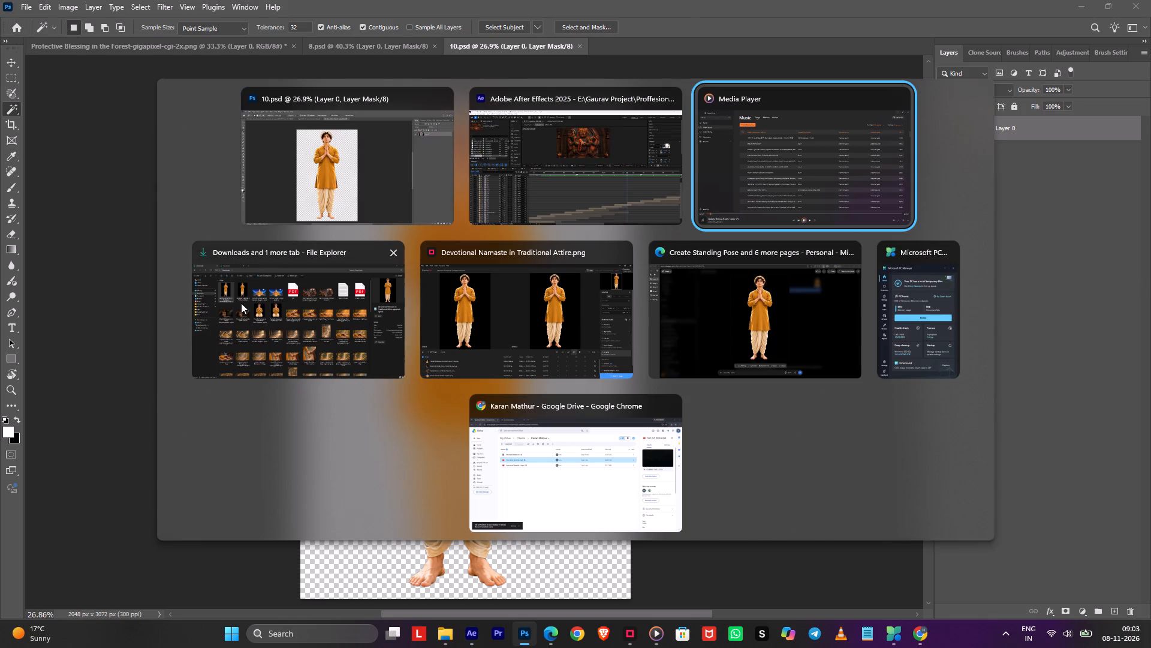
pyautogui.keyDown('alt'); pyautogui.click(300, 356); pyautogui.keyUp('alt')
pyautogui.click(232, 0)
pyautogui.click(43, 272)
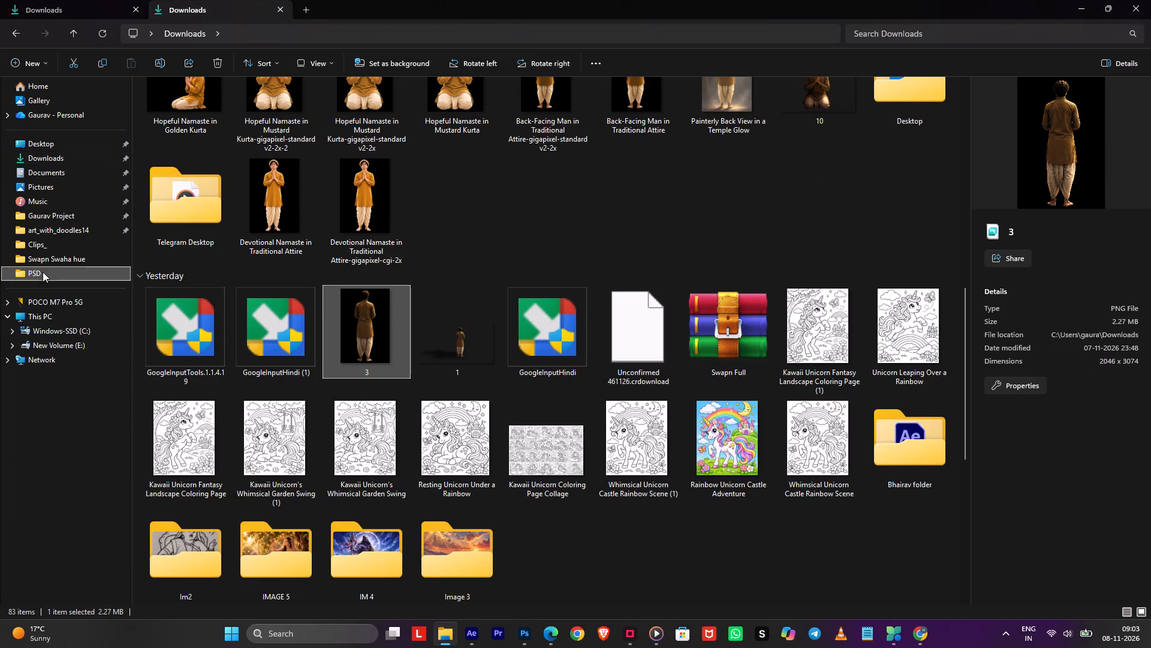
pyautogui.moveTo(705, 338); pyautogui.dragTo(799, 531)
pyautogui.hotkey('alt', 'Tab')
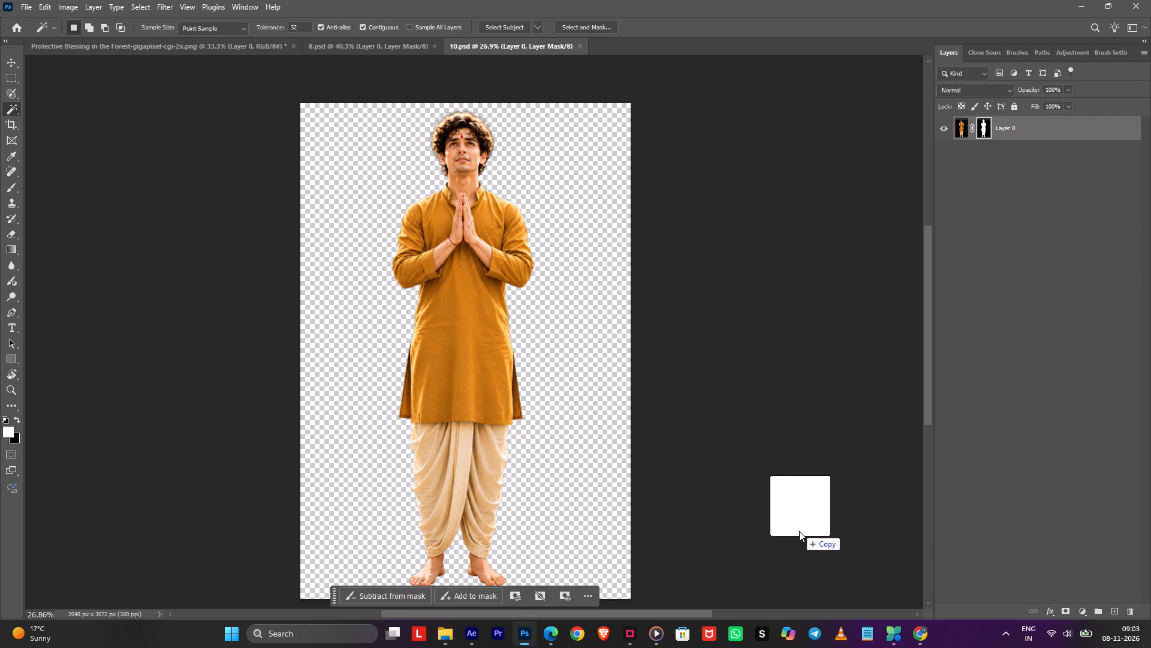
pyautogui.moveTo(799, 531); pyautogui.dragTo(788, 538)
pyautogui.hotkey('alt', 'Tab')
pyautogui.hotkey('alt', 'Tab')
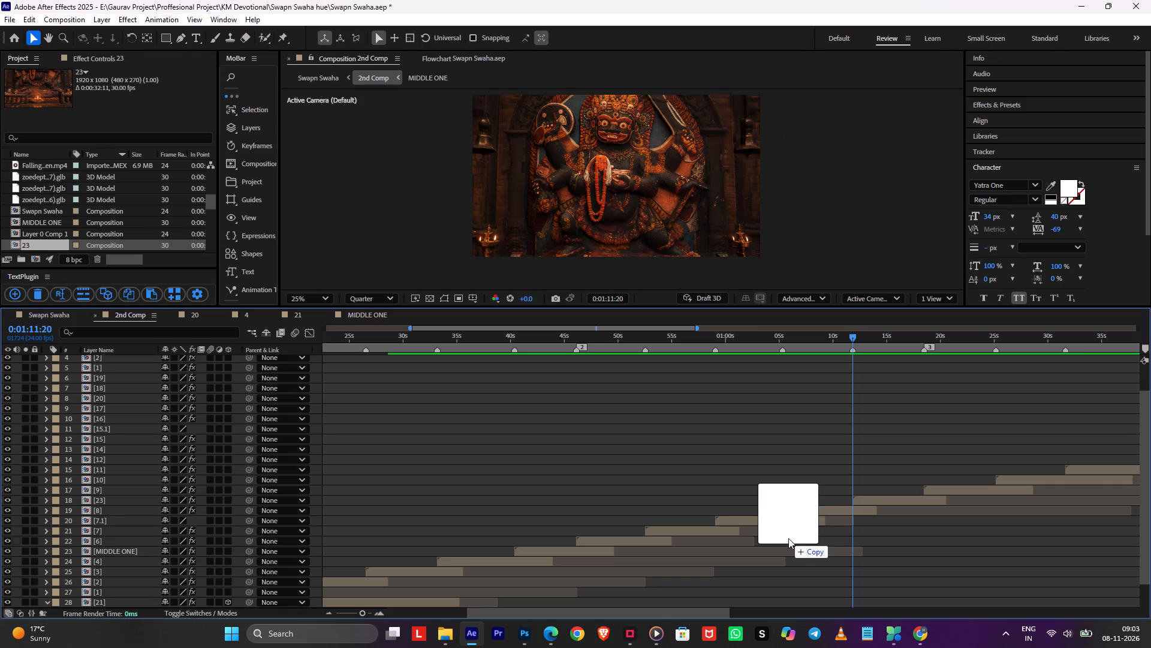
pyautogui.moveTo(788, 538); pyautogui.dragTo(803, 466)
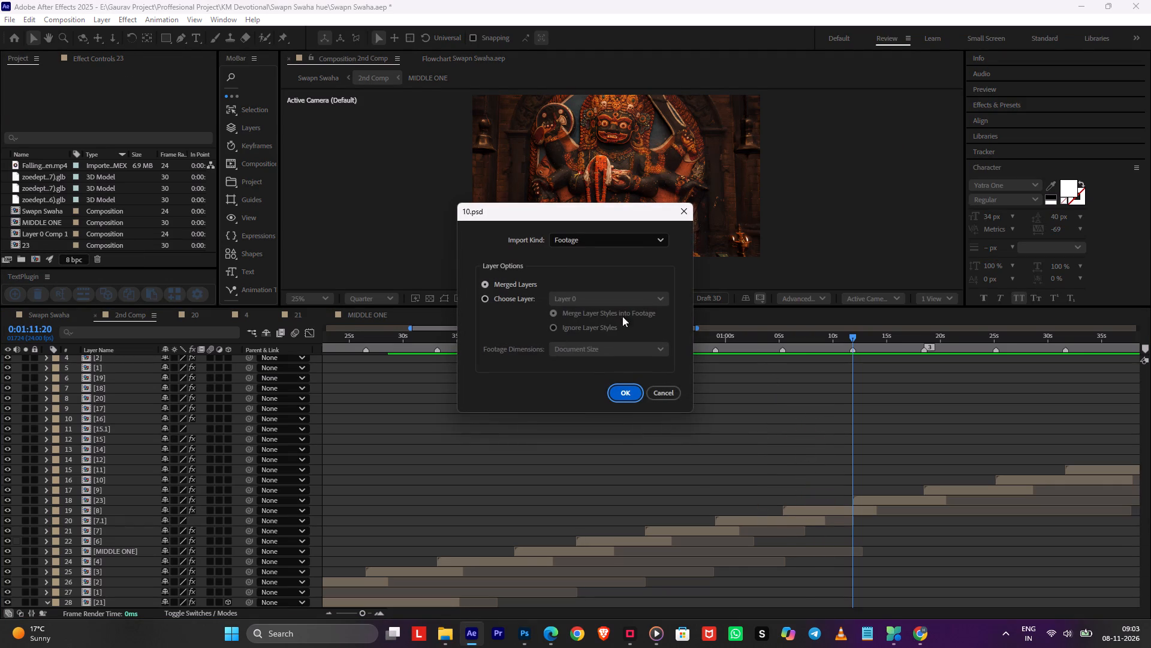
pyautogui.click(511, 304)
pyautogui.click(617, 395)
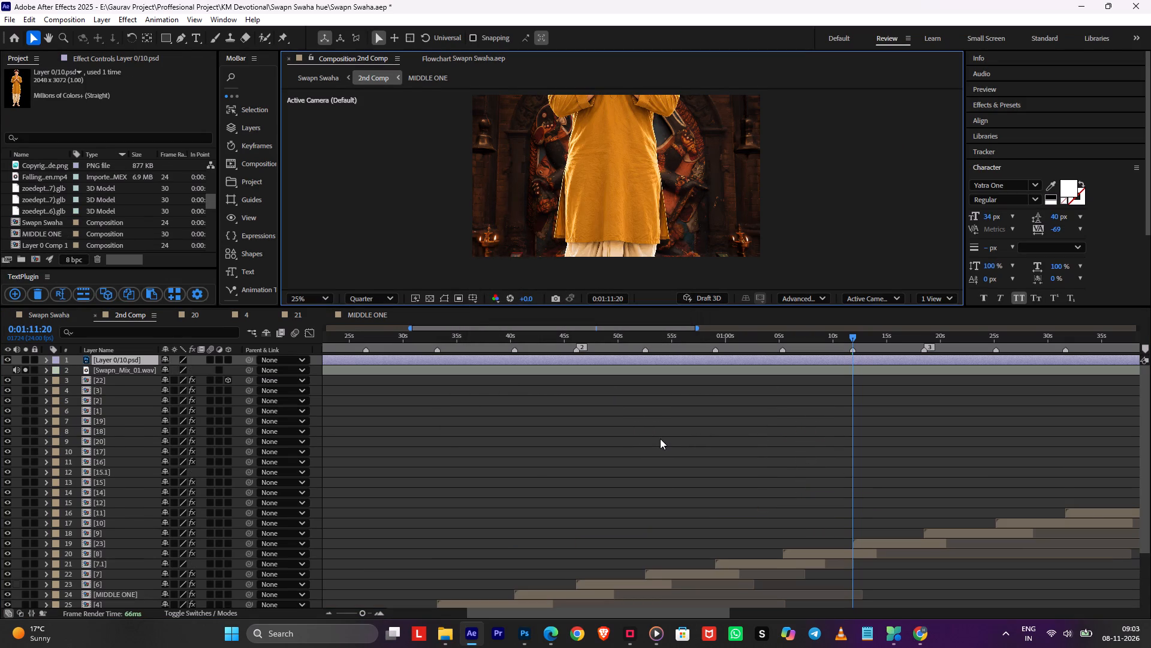
# Move the Layer 0/10.psd layer from 2nd Comp into composition 23 directly above the zoedepth mesh layer, and hide the mesh.
pyautogui.hotkey('ctrl', 'x')
pyautogui.doubleClick(854, 534)
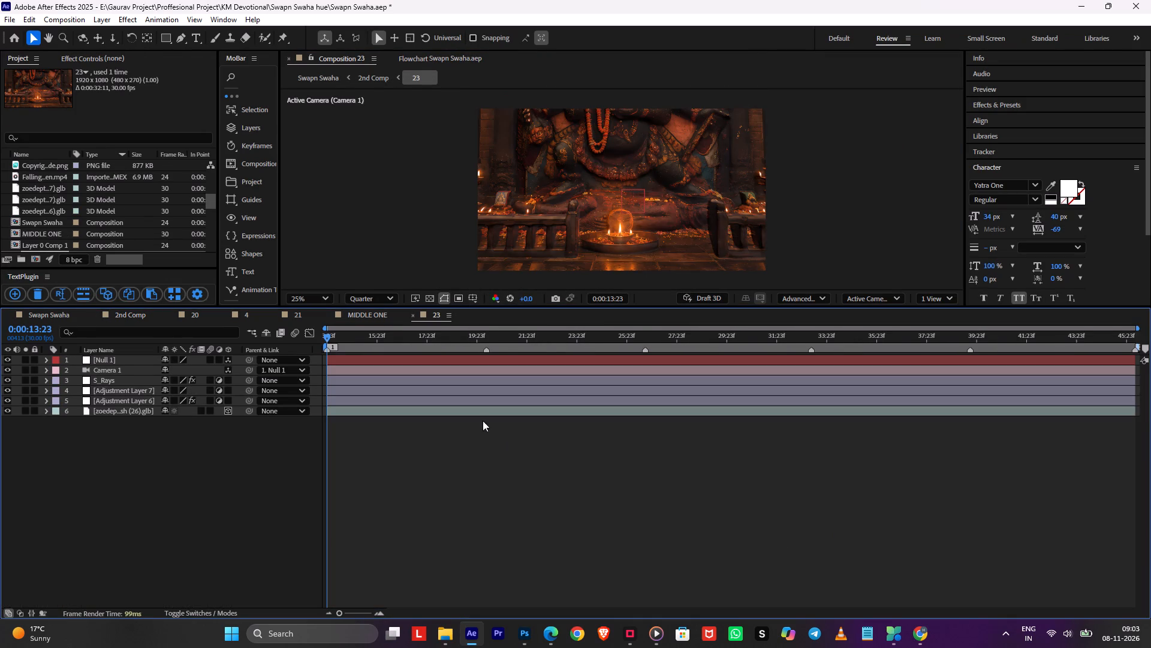
pyautogui.click(474, 380)
pyautogui.click(451, 409)
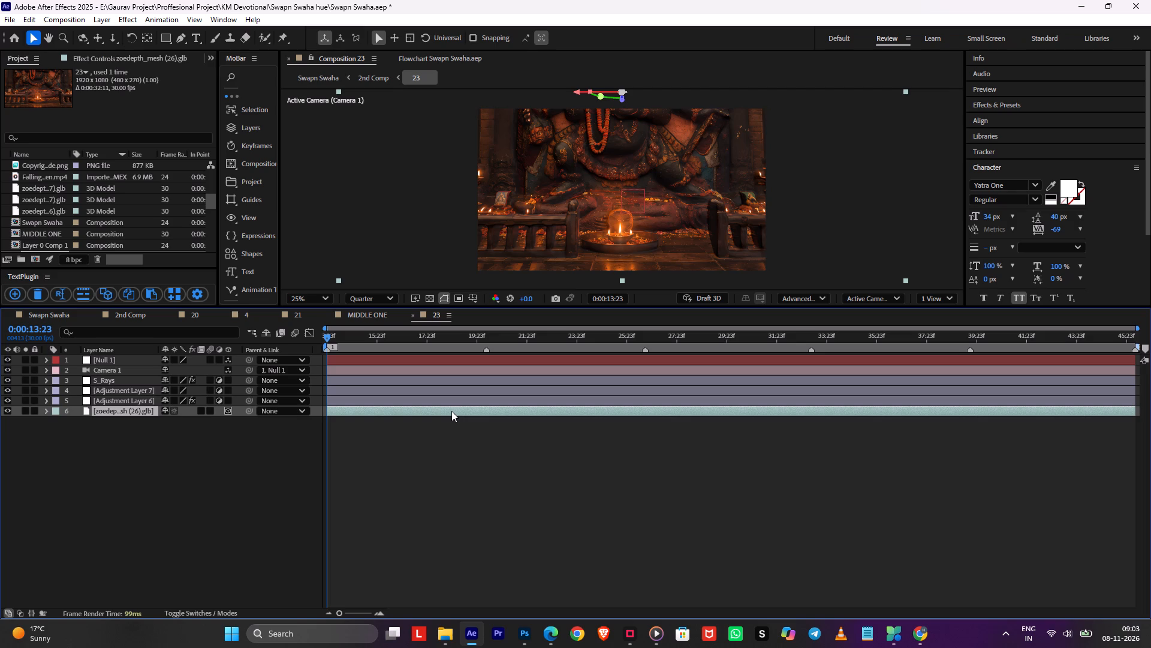
pyautogui.hotkey('ctrl', 'v')
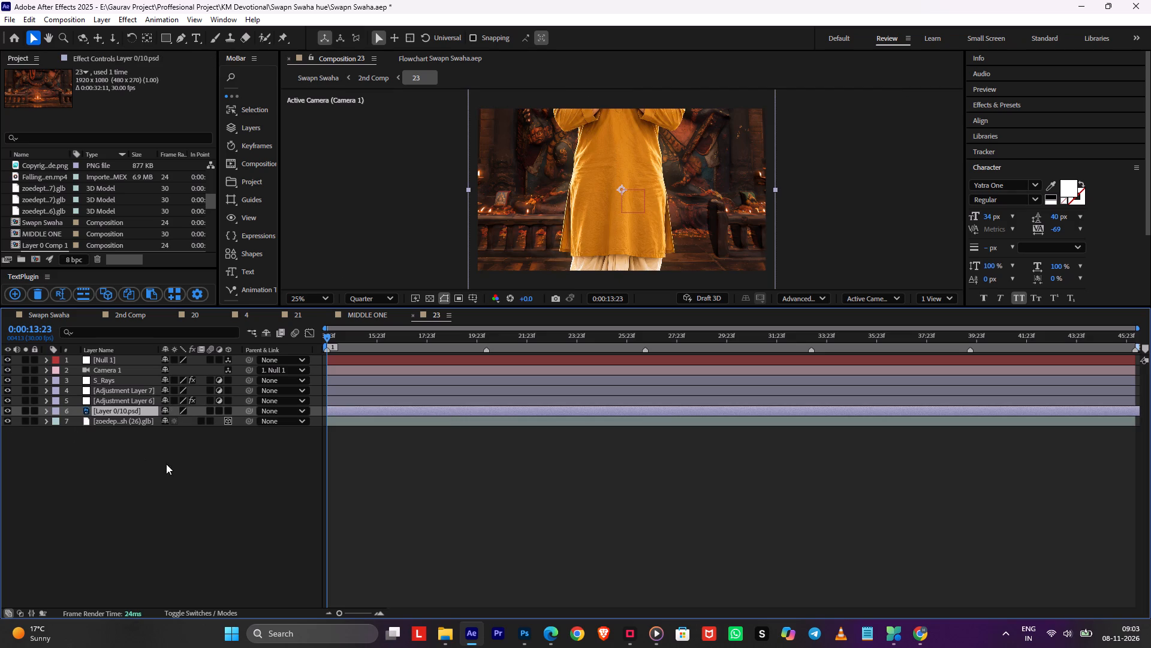
pyautogui.click(6, 422)
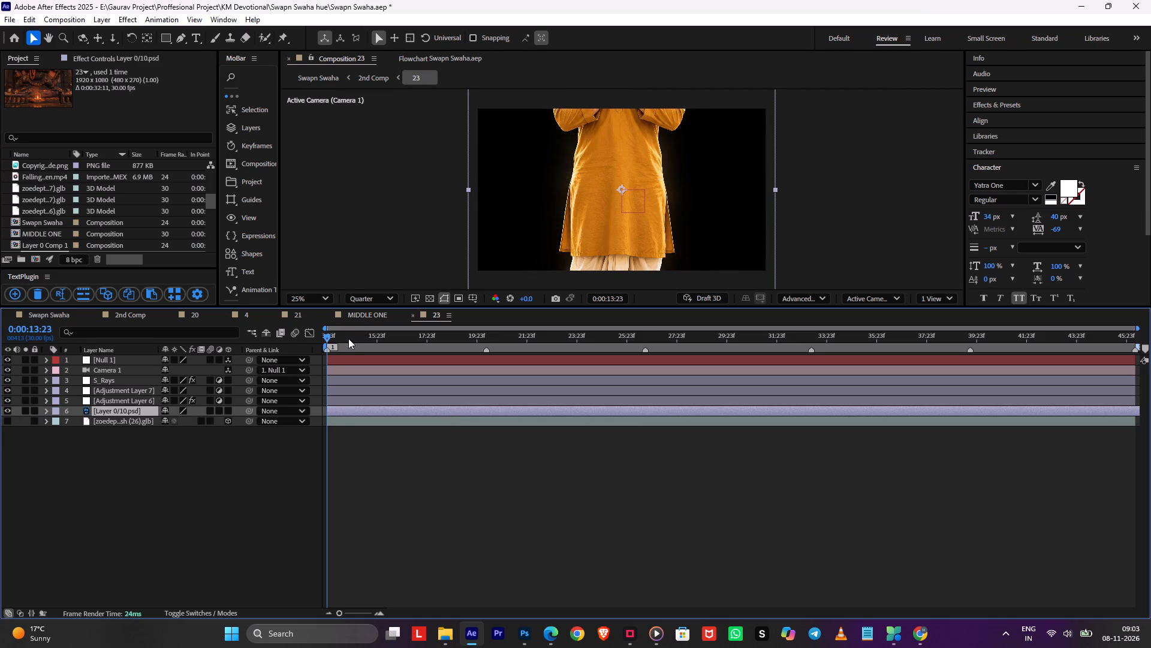
# Make the Layer 0/10.psd layer 3D and set its Z position to 1000.
pyautogui.click(229, 413)
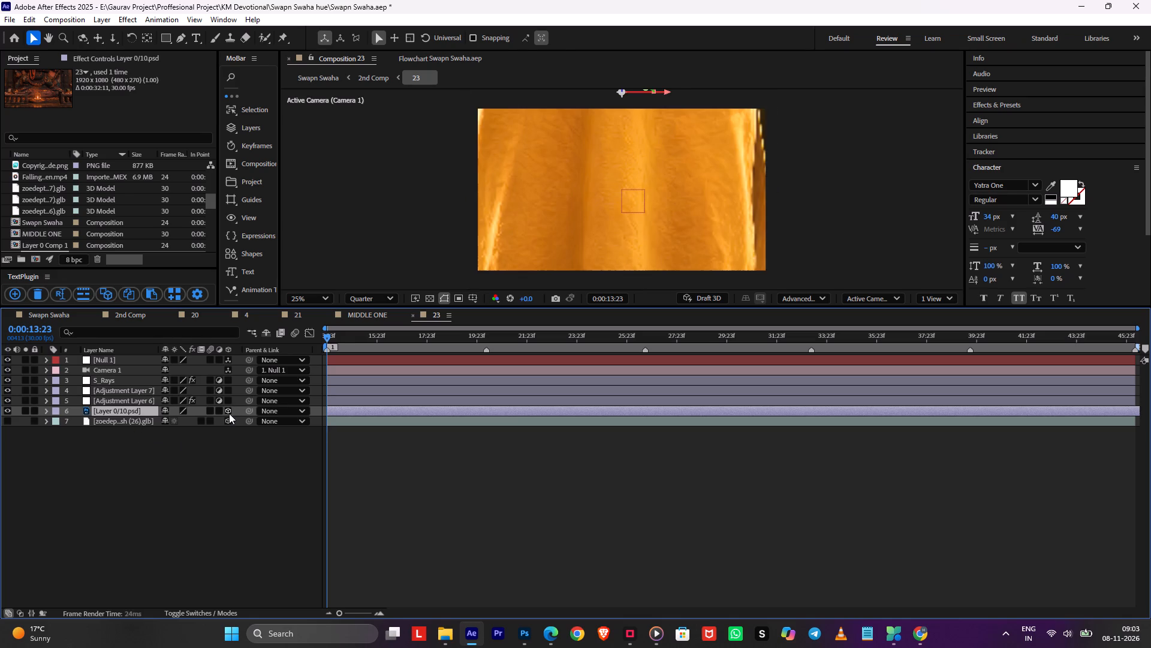
pyautogui.press('p')
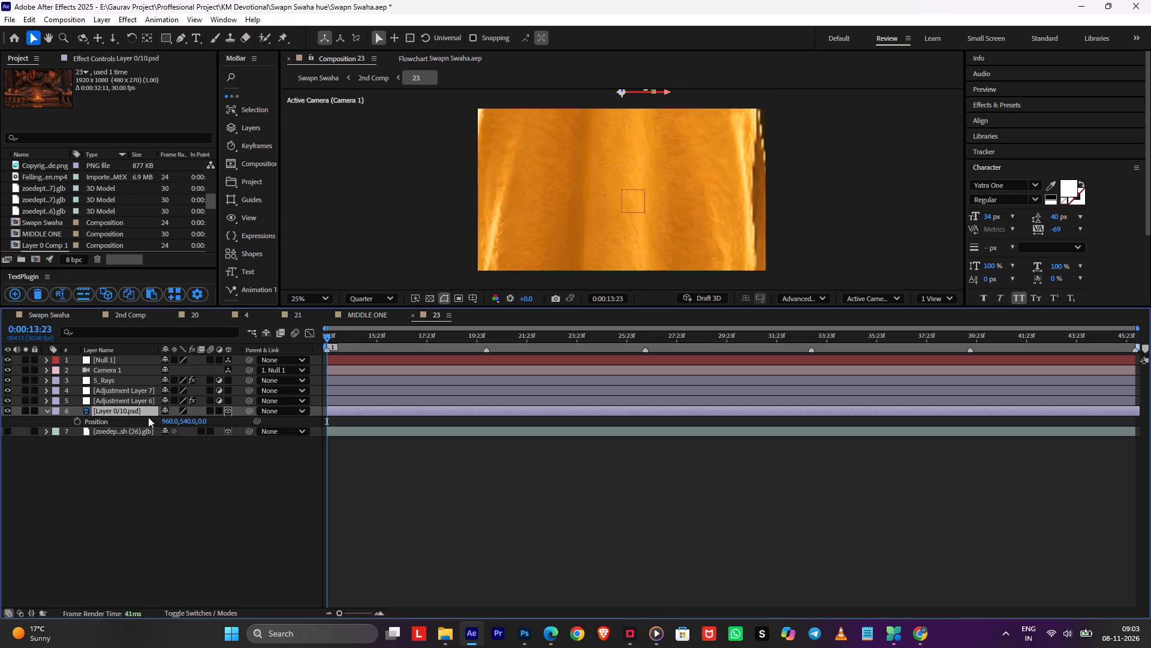
pyautogui.click(204, 425)
pyautogui.write('100')
pyautogui.press('0')
pyautogui.click(374, 466)
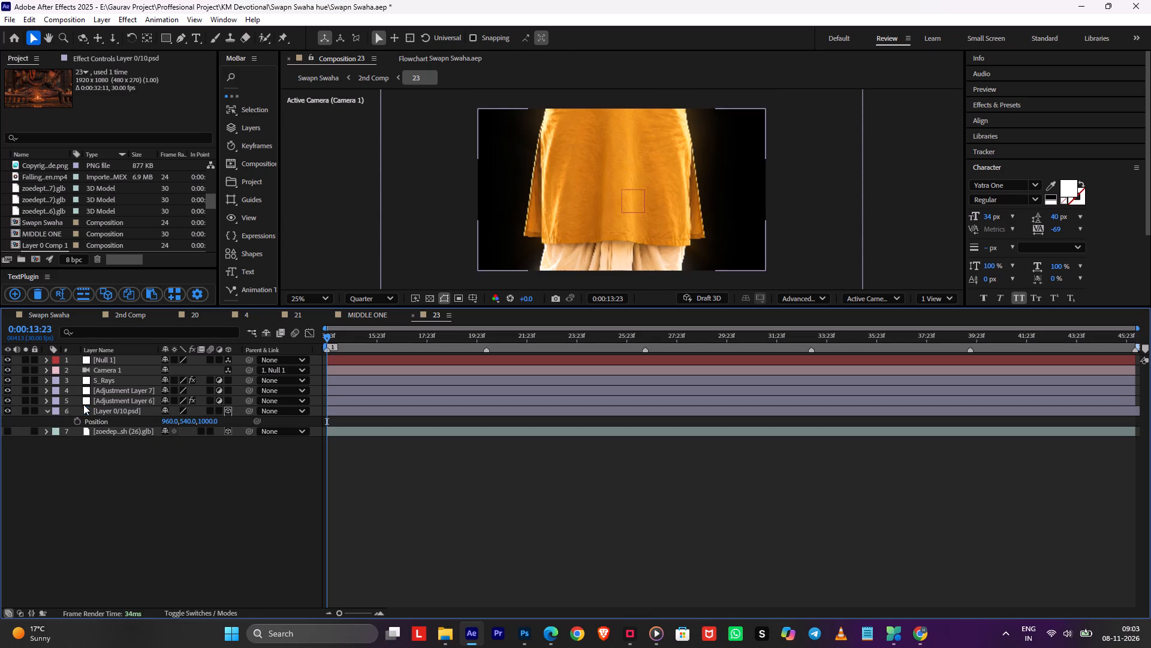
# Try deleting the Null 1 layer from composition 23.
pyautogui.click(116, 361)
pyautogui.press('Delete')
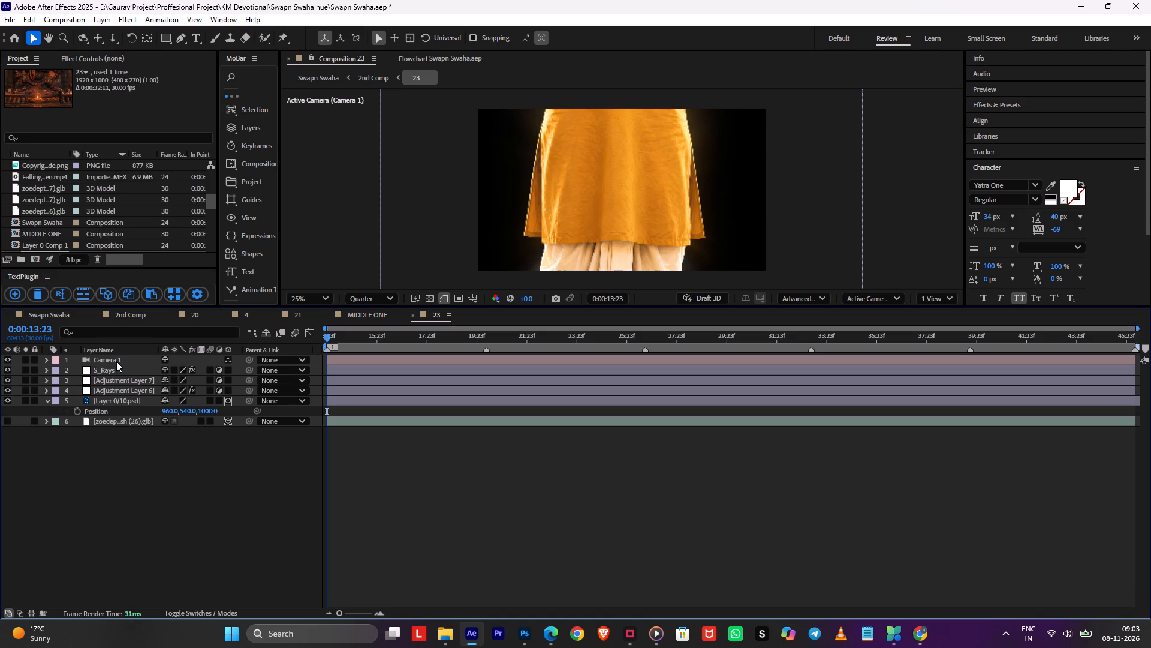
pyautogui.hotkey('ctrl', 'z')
# Remove the position animation from Null 1 and set its Z position to 0.
pyautogui.press('p')
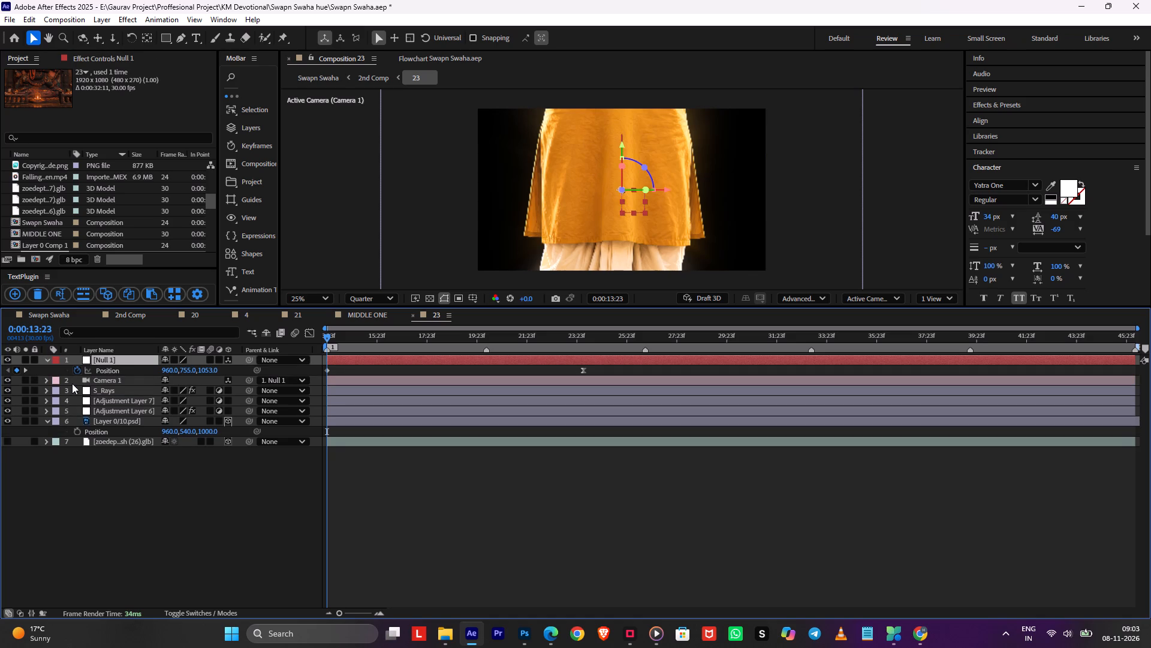
pyautogui.click(75, 371)
pyautogui.click(206, 370)
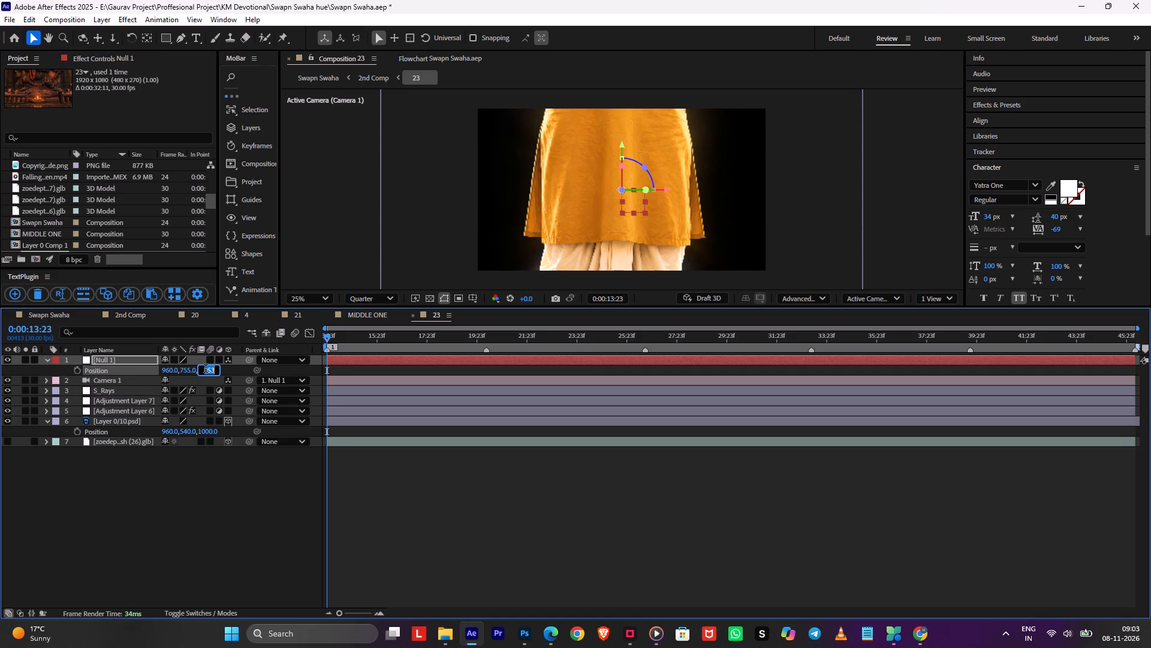
pyautogui.press('0')
pyautogui.click(457, 505)
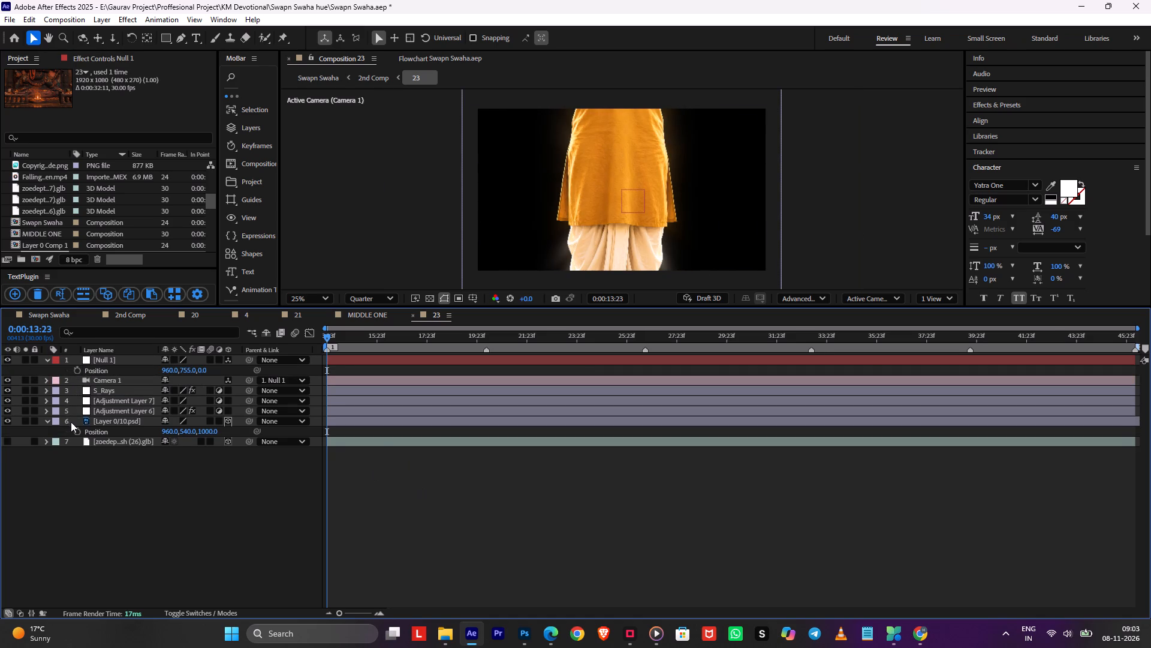
# Scale the Layer 0/10.psd layer down to 58% on all axes.
pyautogui.click(116, 421)
pyautogui.press('s')
pyautogui.moveTo(216, 431); pyautogui.dragTo(200, 432)
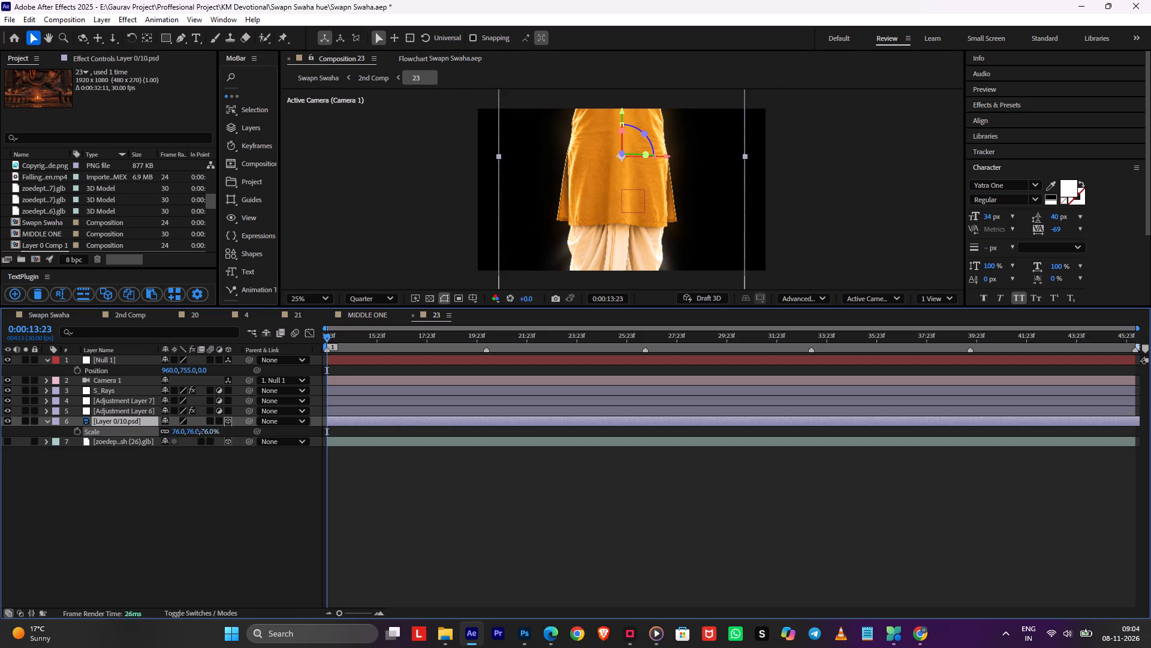
pyautogui.moveTo(200, 432); pyautogui.dragTo(191, 431)
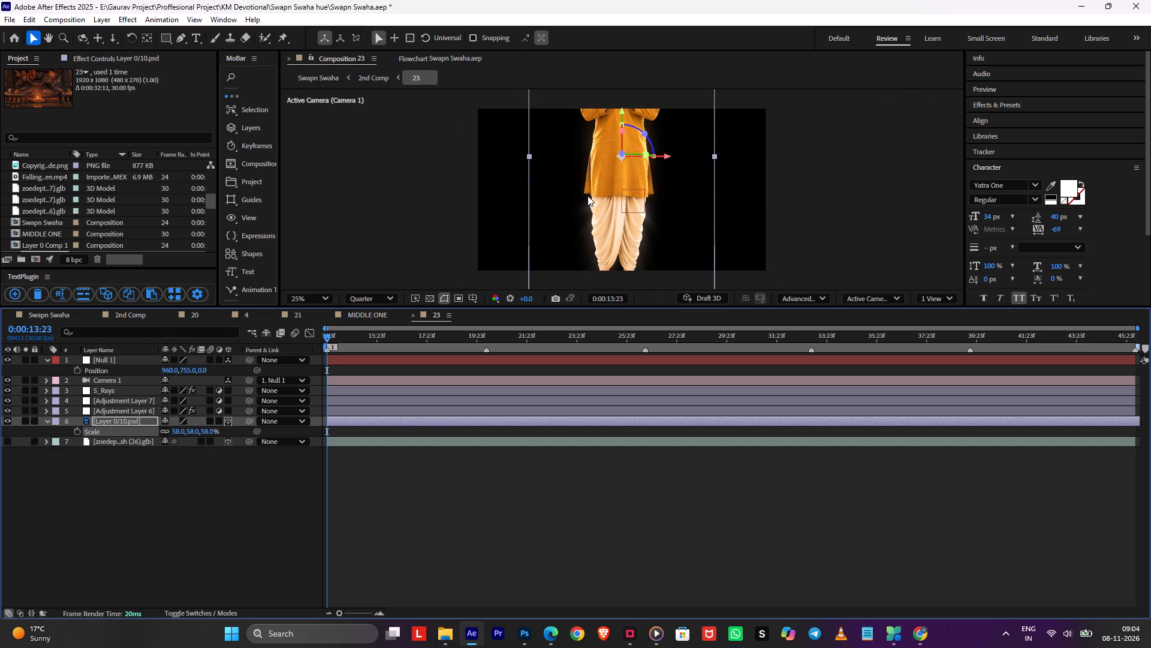
# Move the man straight down until his head and torso are in frame, and save the project.
pyautogui.moveTo(587, 196); pyautogui.dragTo(588, 301)
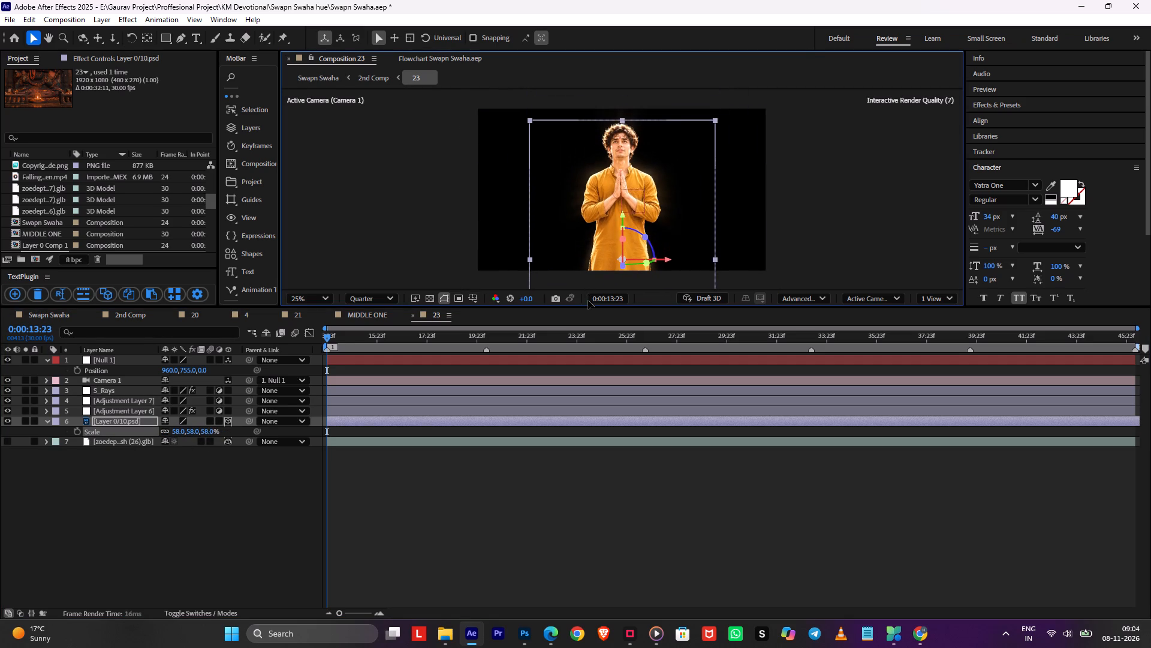
pyautogui.moveTo(588, 301); pyautogui.dragTo(588, 304)
pyautogui.hotkey('ctrl', 's')
# Purge all memory and disk cache several times, clearing the disk cache for all versions.
pyautogui.click(596, 482)
pyautogui.press('1')
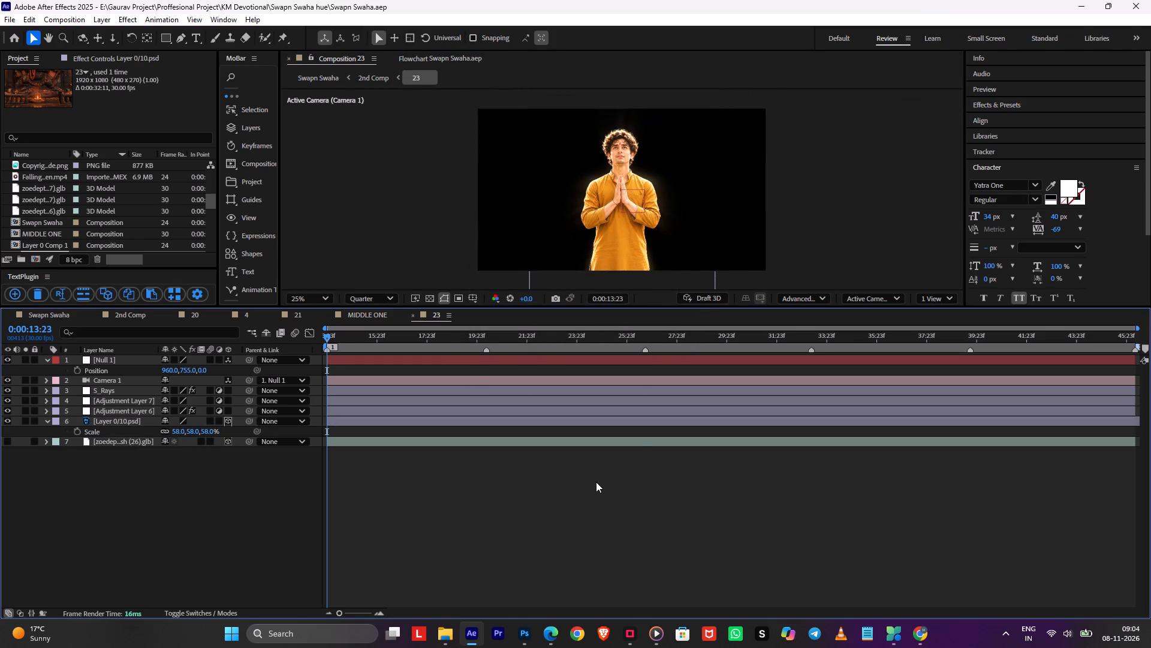
pyautogui.press('space')
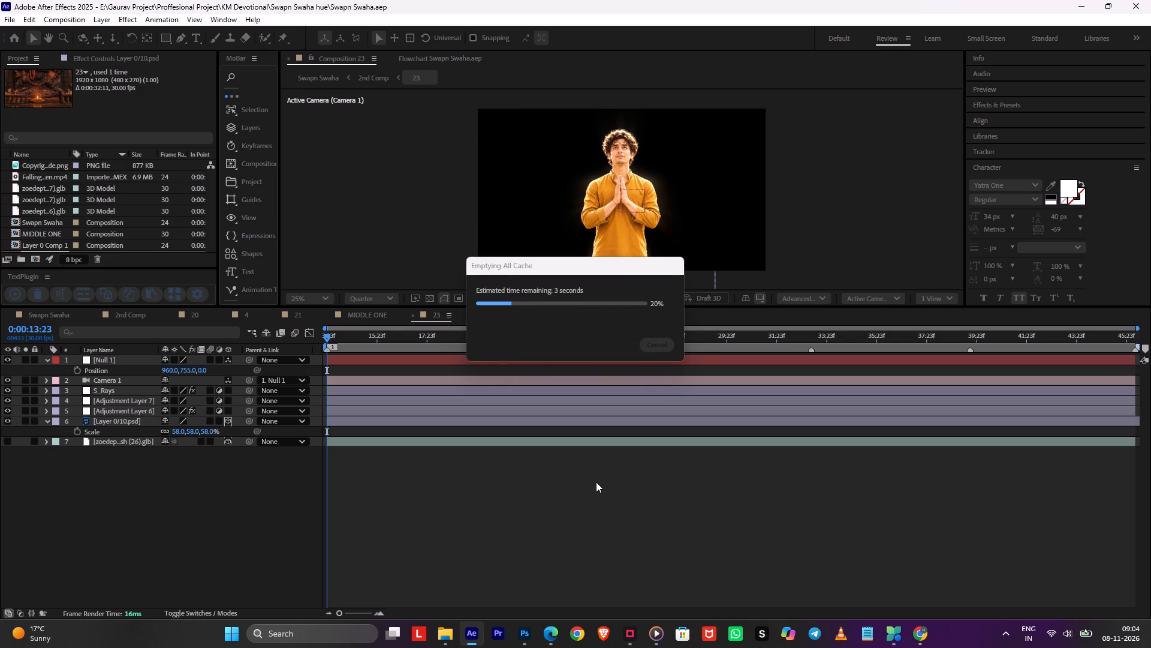
pyautogui.press('1')
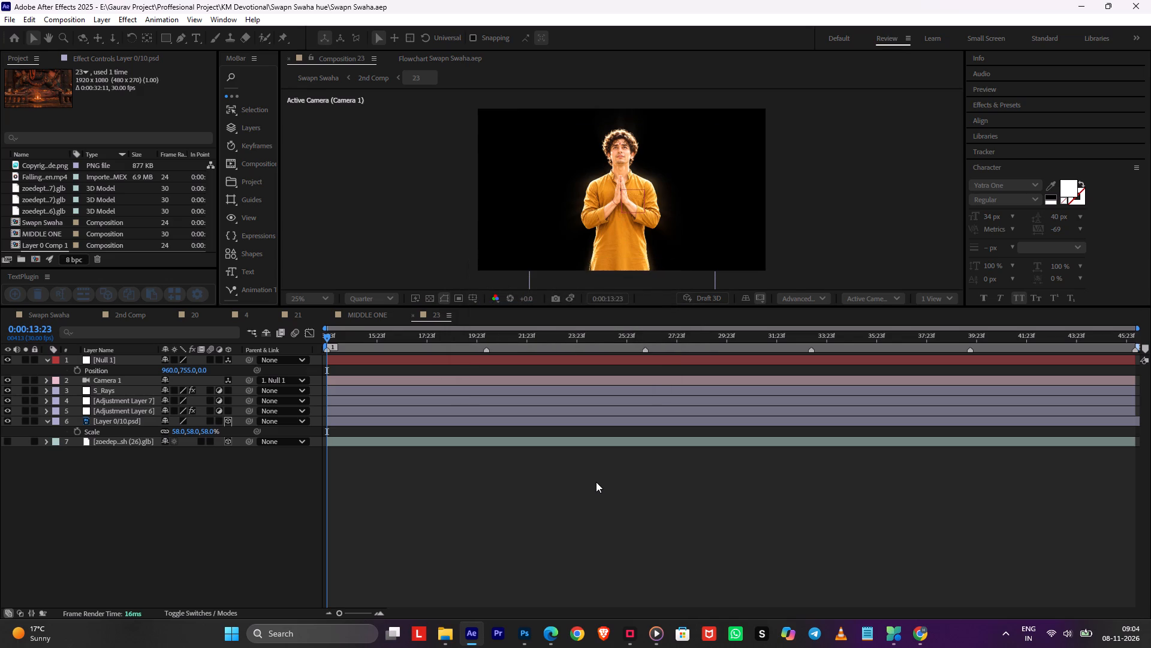
pyautogui.click(596, 482)
pyautogui.press('1')
pyautogui.press('space')
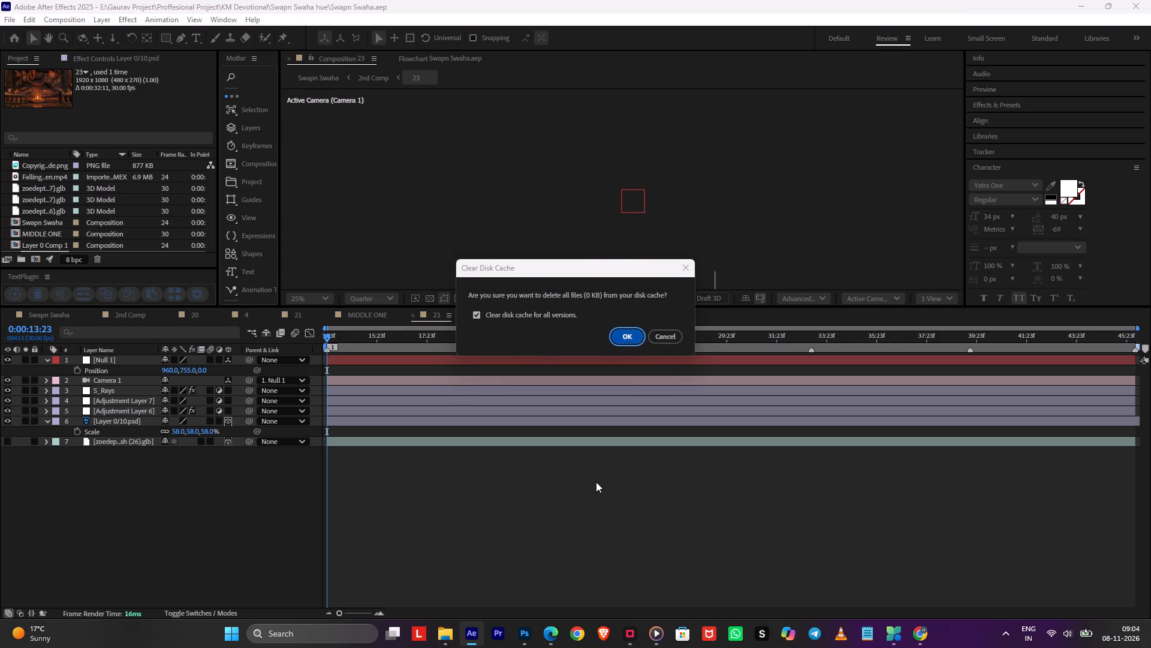
pyautogui.write('1')
pyautogui.press('space')
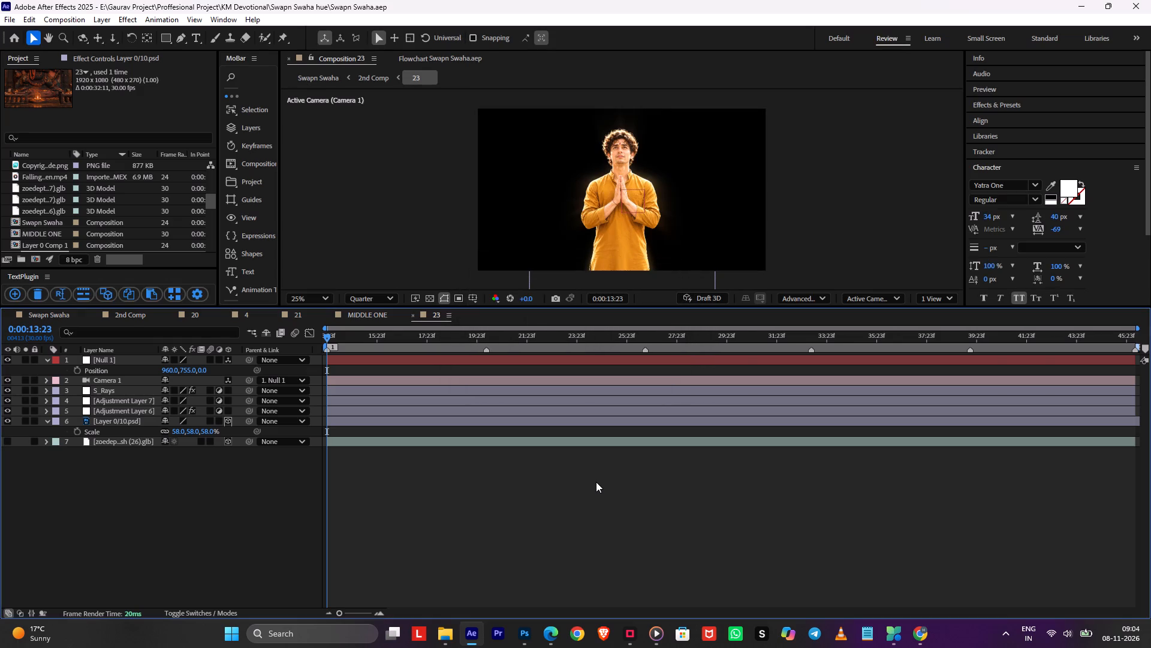
pyautogui.write('1')
pyautogui.press('space')
pyautogui.write('1')
pyautogui.press('space')
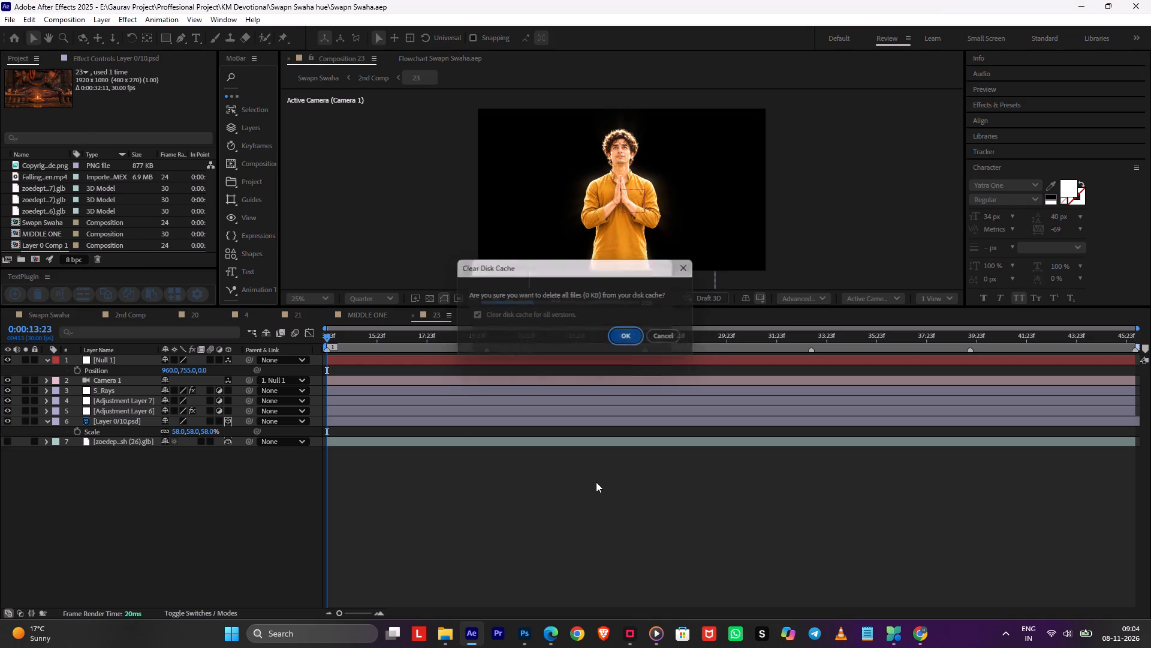
pyautogui.write('1')
pyautogui.press('space')
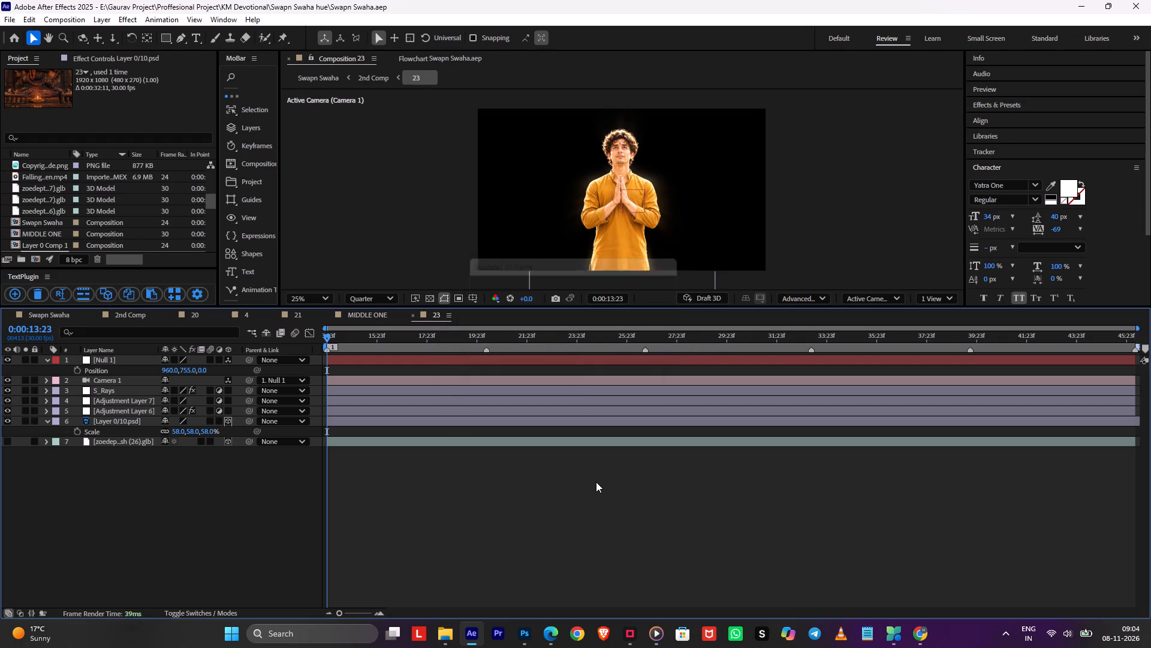
pyautogui.rightClick(595, 482)
pyautogui.click(559, 508)
pyautogui.moveTo(594, 501); pyautogui.dragTo(592, 506, button='right')
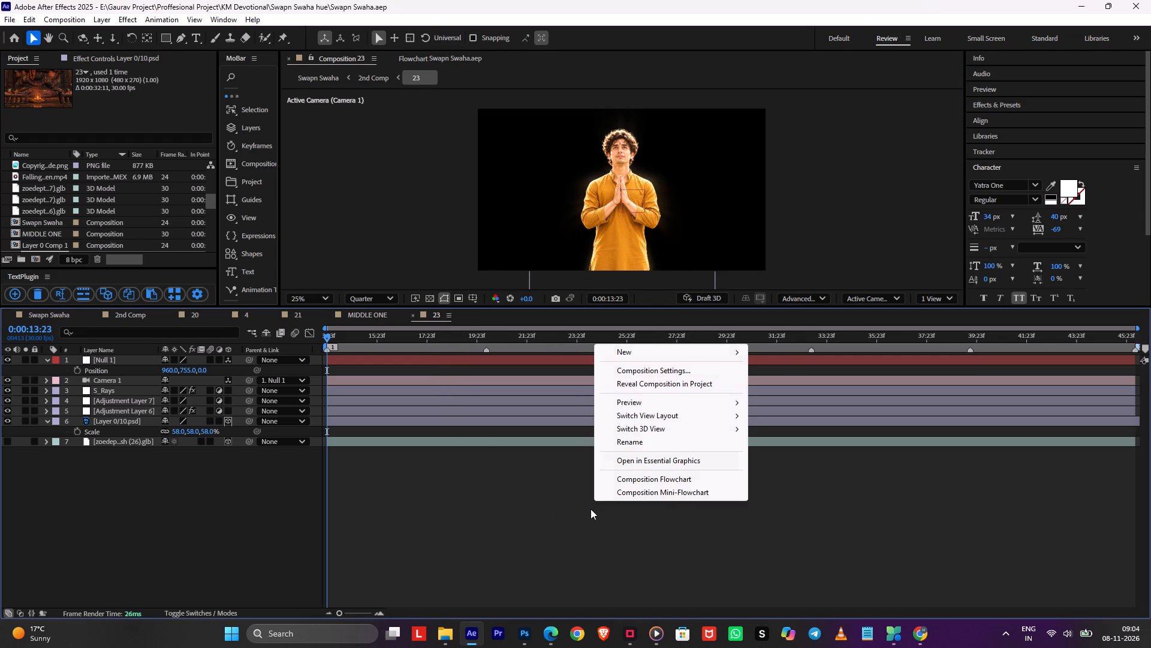
pyautogui.click(572, 512)
pyautogui.write('1')
pyautogui.press('space')
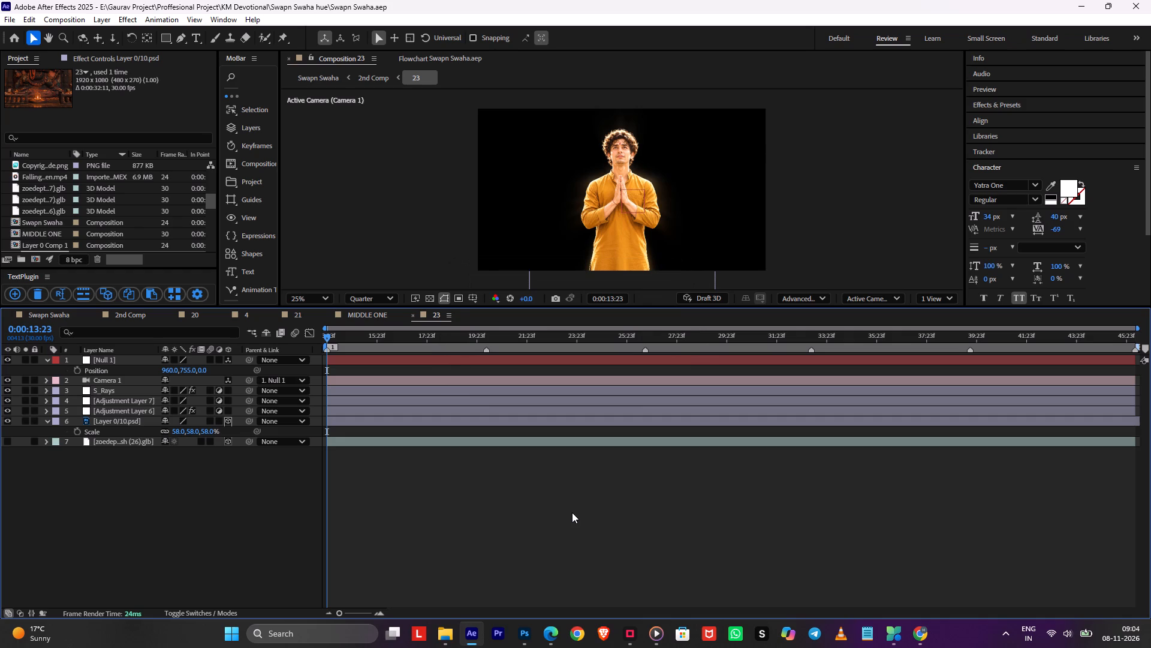
# Switch to Media Player and change the playback repeat mode while the Roddy Theme track plays.
pyautogui.hotkey('alt', 'Tab')
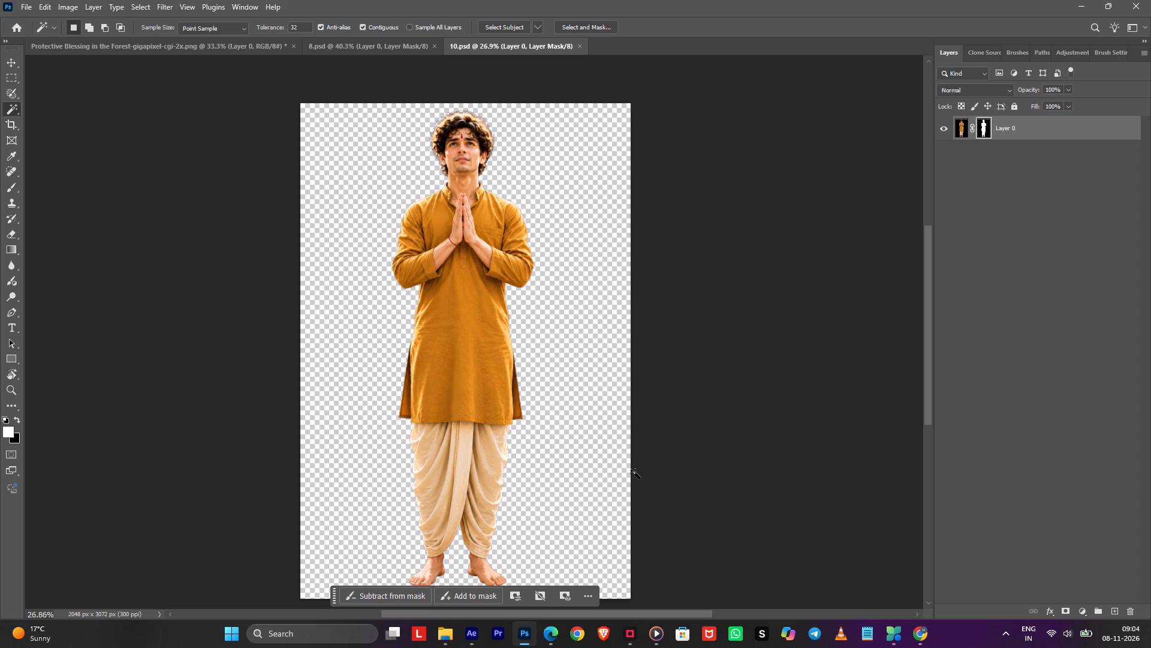
pyautogui.hotkey('alt', 'Tab')
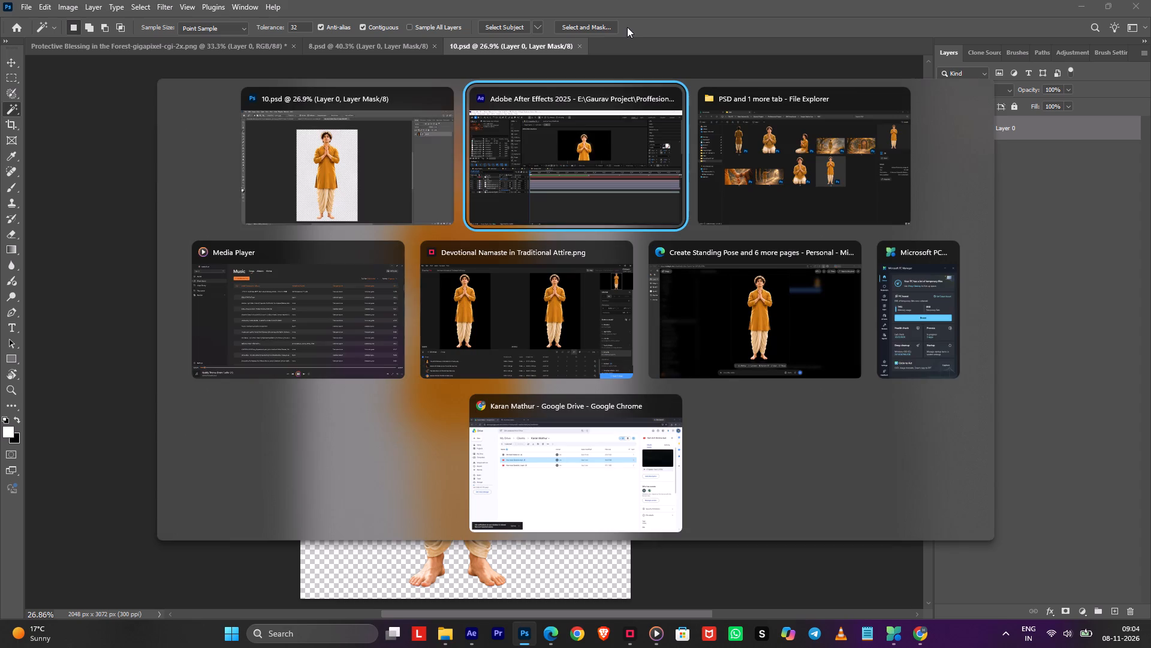
pyautogui.keyDown('alt'); pyautogui.click(766, 296); pyautogui.keyUp('alt')
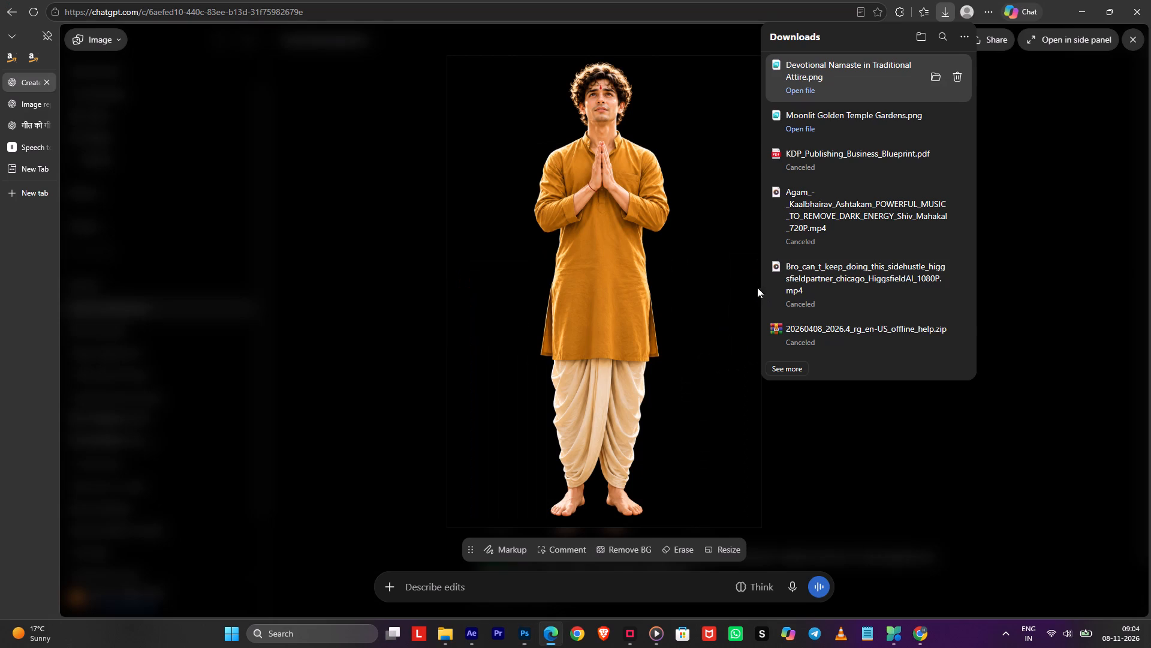
pyautogui.click(648, 626)
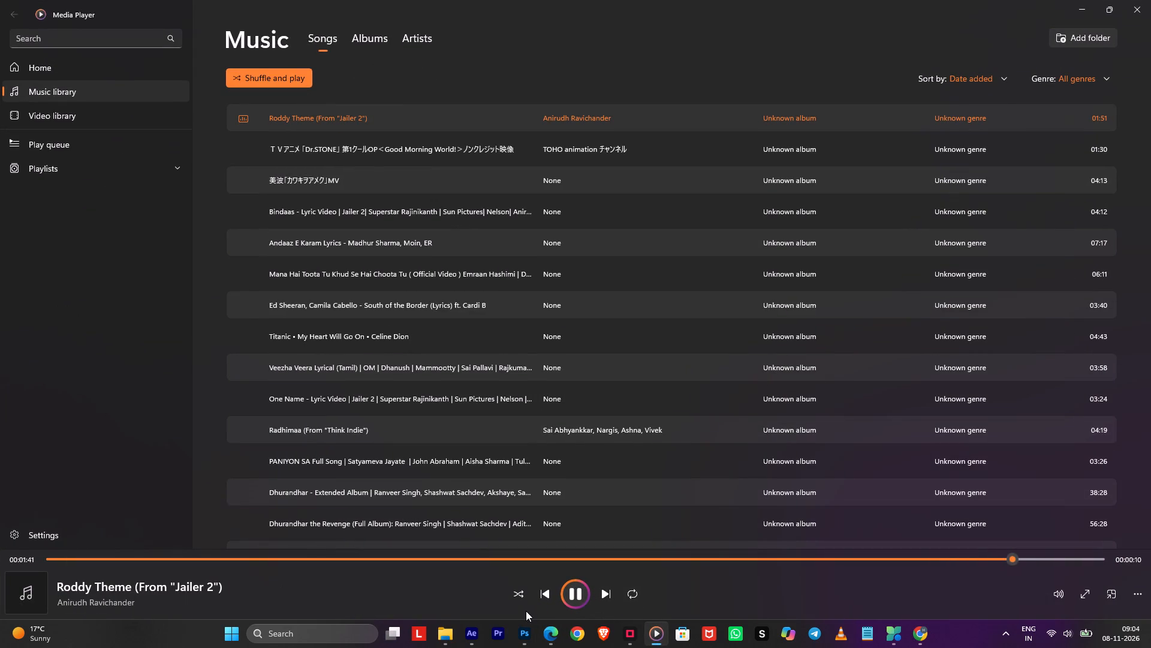
pyautogui.click(627, 590)
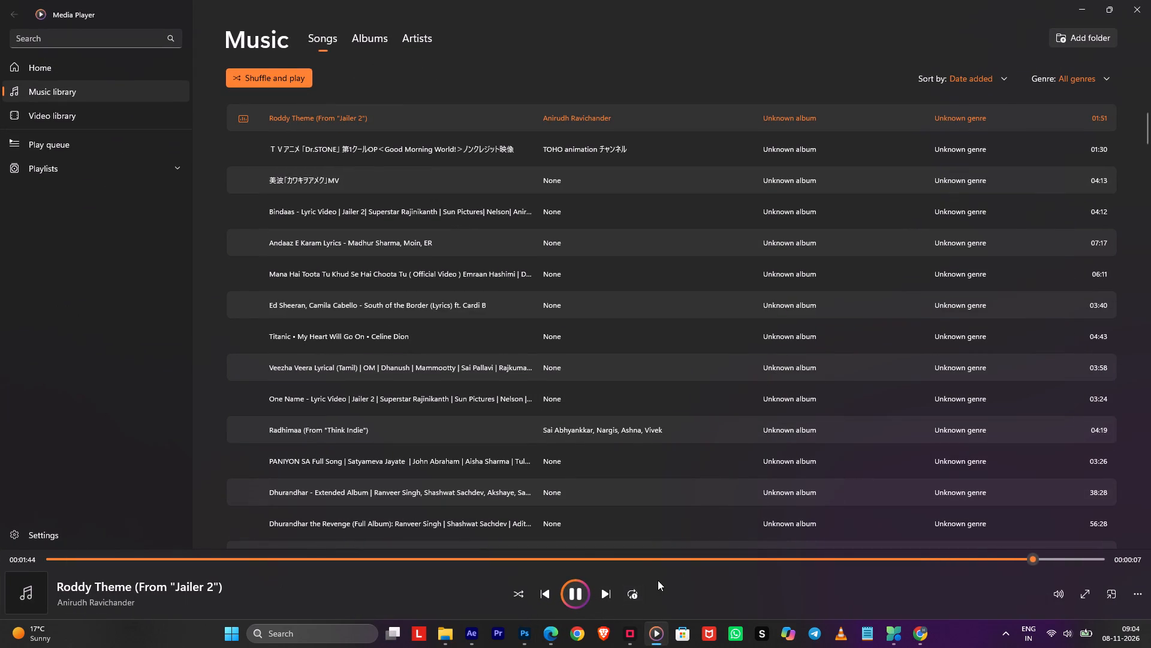
# Restart the Roddy Theme track from the beginning.
pyautogui.moveTo(634, 562); pyautogui.dragTo(0, 560)
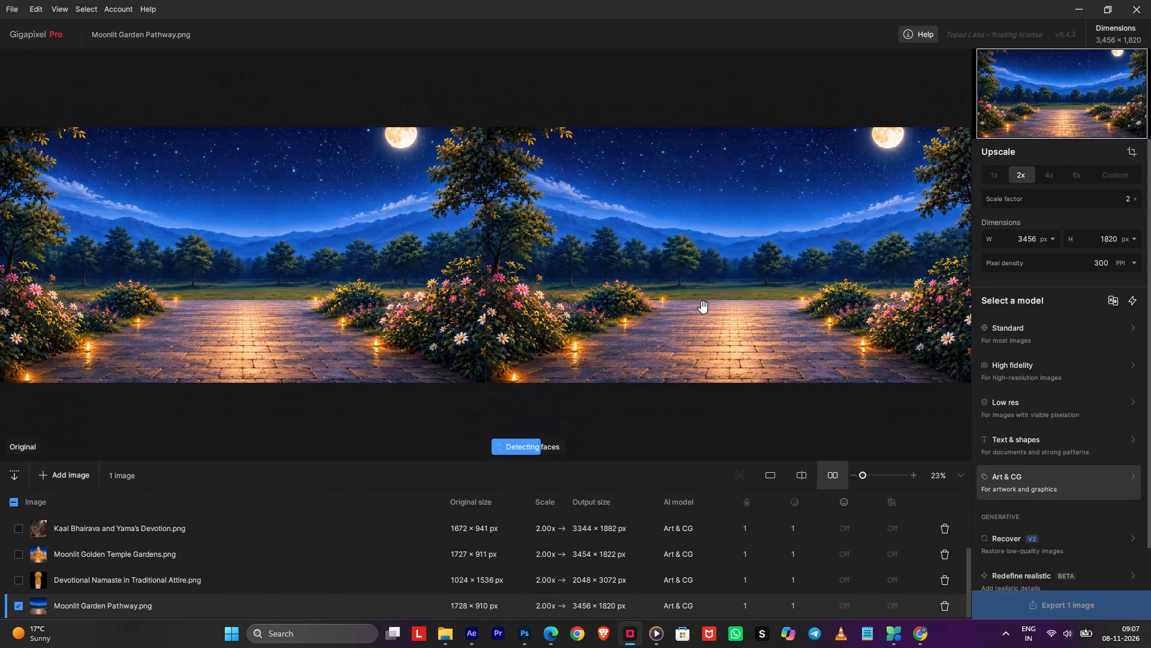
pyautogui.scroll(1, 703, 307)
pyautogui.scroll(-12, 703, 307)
# Export Moonlit Garden Pathway.png at 2x with the Art & CG model to the original folder.
pyautogui.click(1044, 607)
pyautogui.click(891, 508)
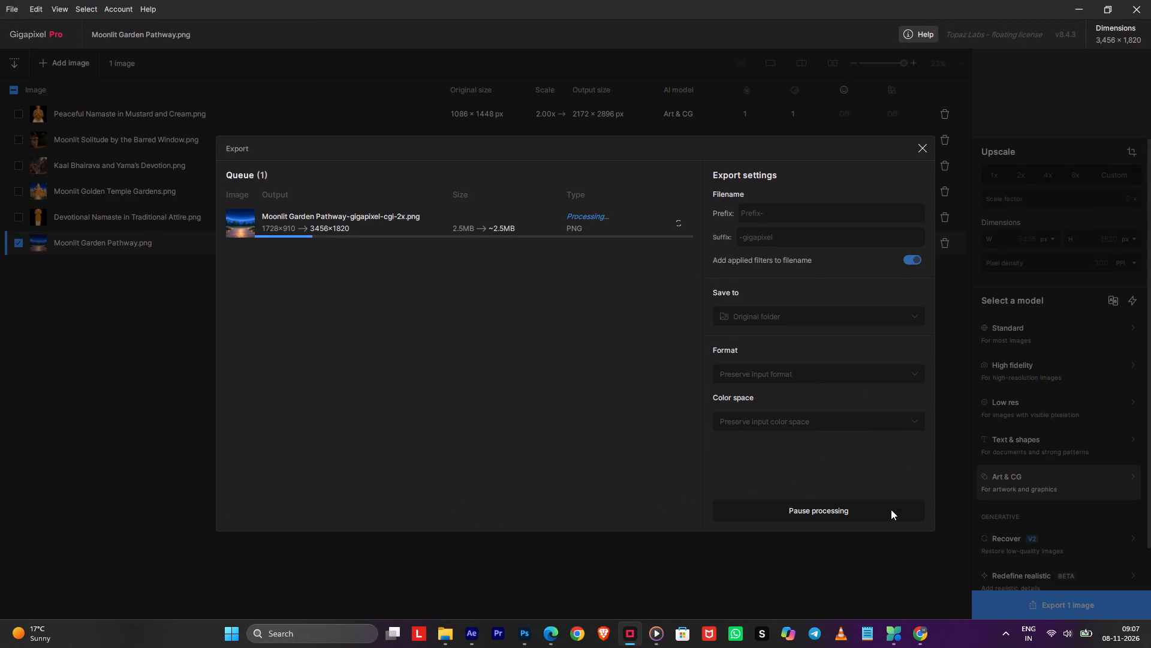
pyautogui.click(739, 518)
# Add Moonlit Garden Pathway-gigapixel-cgi-2x from Downloads to After Effects composition 23 and place it directly beneath the Layer 0/10.psd layer.
pyautogui.click(477, 637)
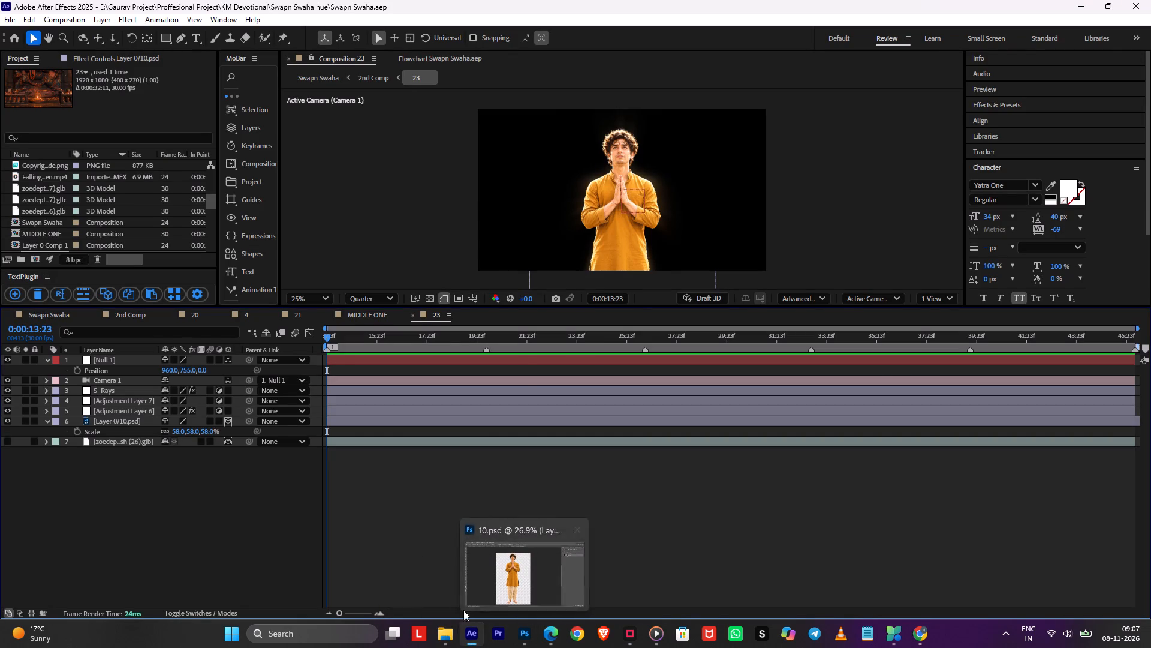
pyautogui.click(452, 633)
pyautogui.click(100, 31)
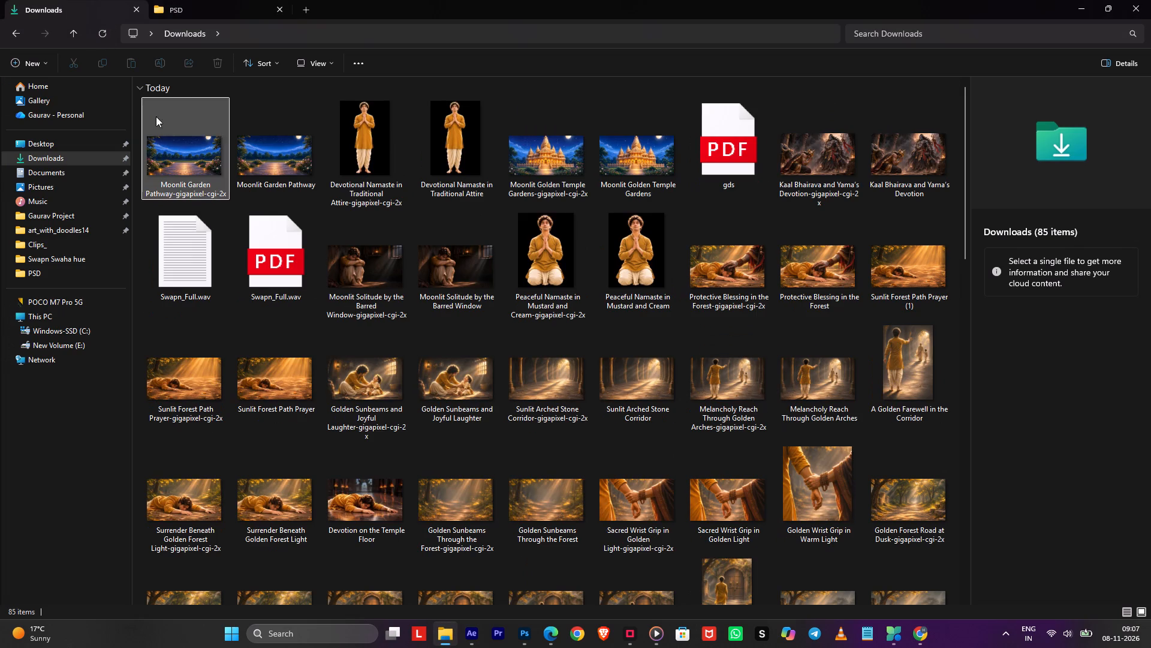
pyautogui.click(165, 130)
pyautogui.moveTo(191, 158); pyautogui.dragTo(532, 478)
pyautogui.hotkey('alt', 'Tab')
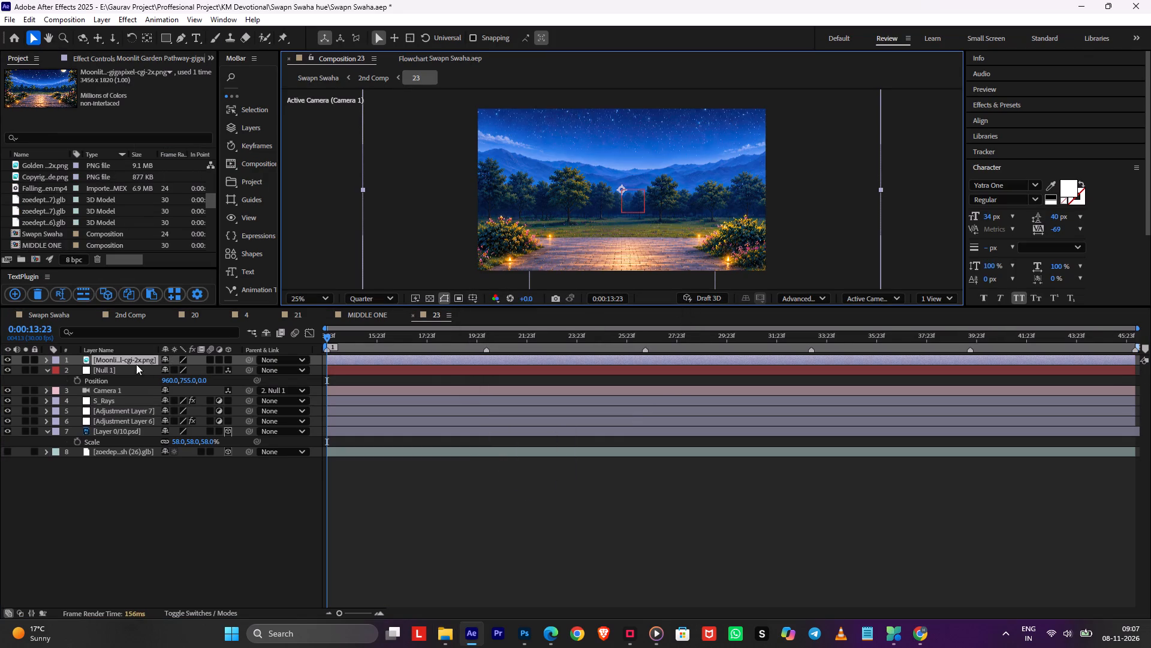
pyautogui.moveTo(115, 356); pyautogui.dragTo(117, 440)
# Make the moonlit garden layer 3D and set its Z position to 2000.
pyautogui.press('p')
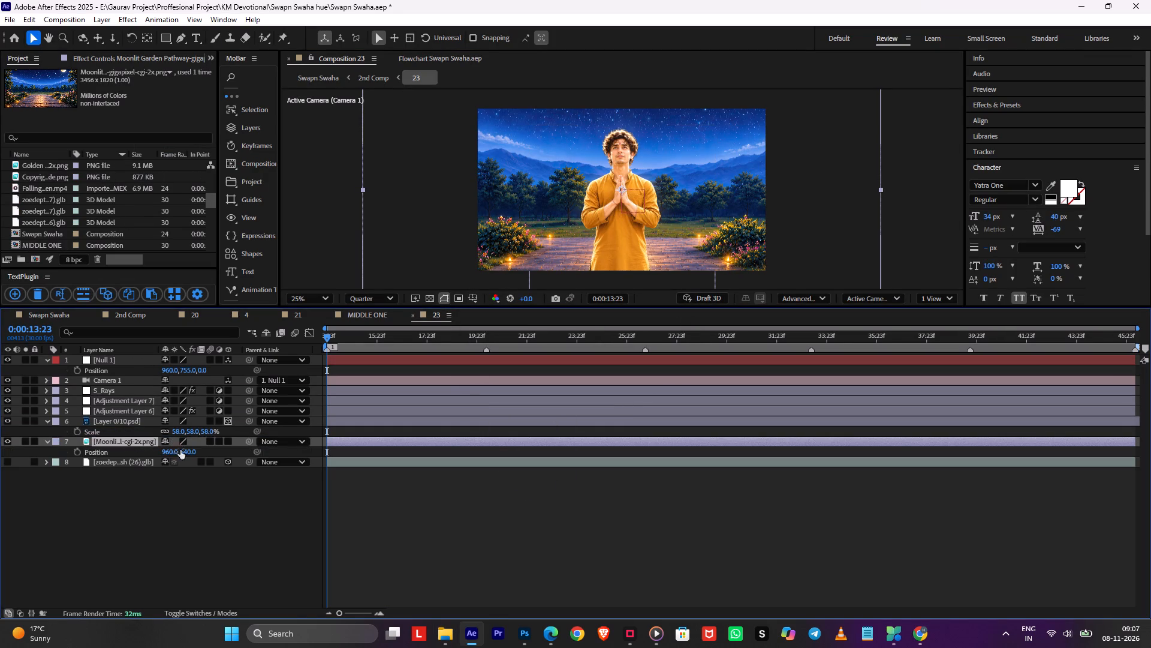
pyautogui.click(229, 442)
pyautogui.click(204, 451)
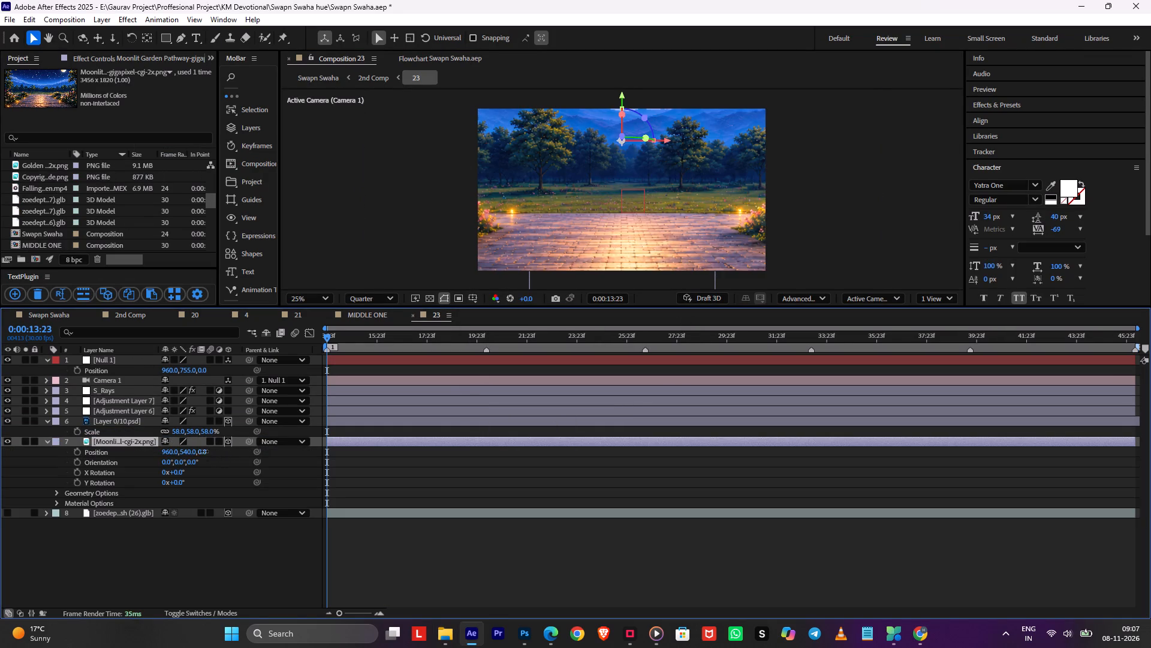
pyautogui.write('20')
pyautogui.press('0')
pyautogui.write('00')
pyautogui.press('BackSpace')
pyautogui.click(330, 456)
pyautogui.click(352, 429)
pyautogui.click(345, 443)
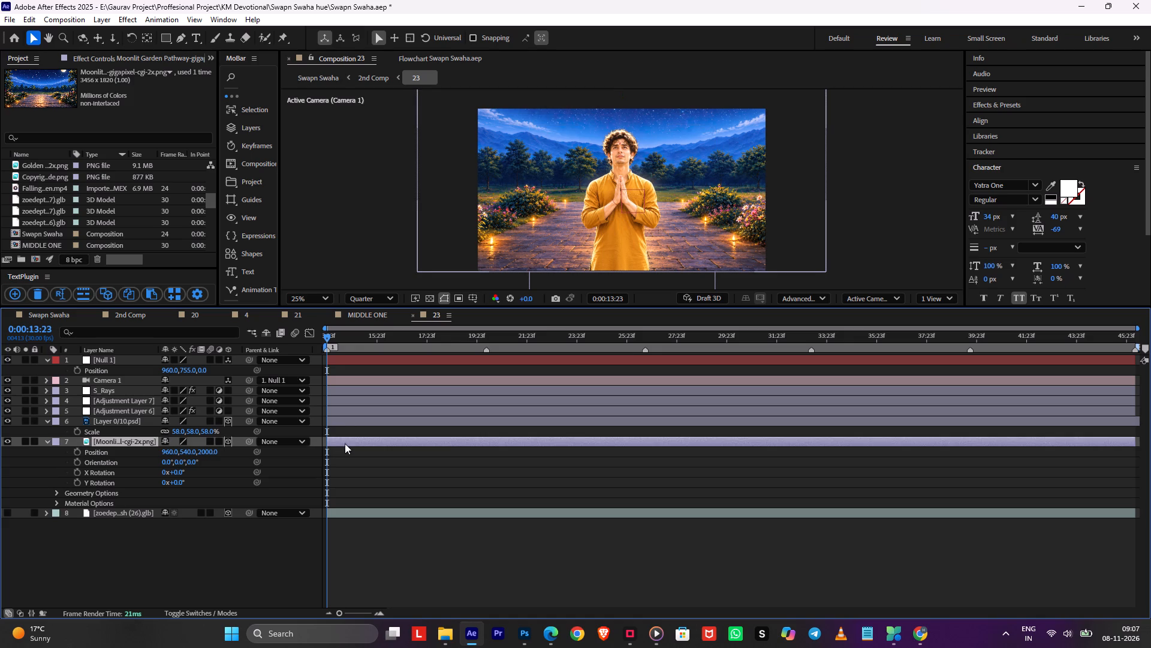
# Scale the moonlit garden layer to 96% and save the project.
pyautogui.press('s')
pyautogui.moveTo(214, 450); pyautogui.dragTo(215, 455)
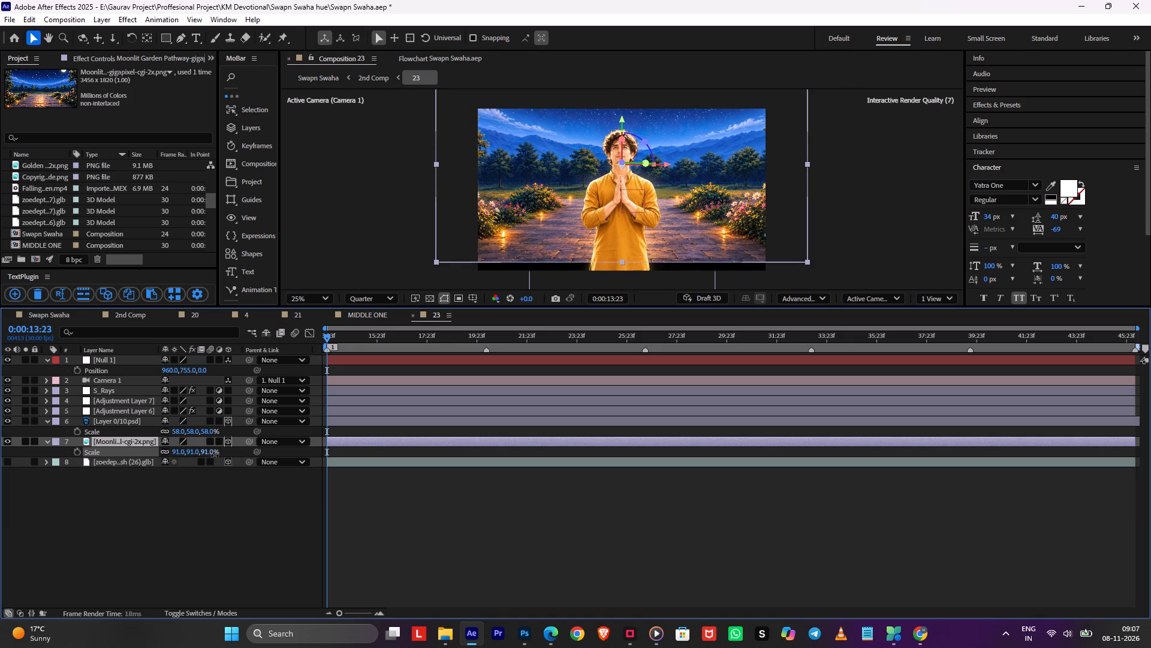
pyautogui.moveTo(215, 455); pyautogui.dragTo(221, 459)
pyautogui.hotkey('ctrl', 's')
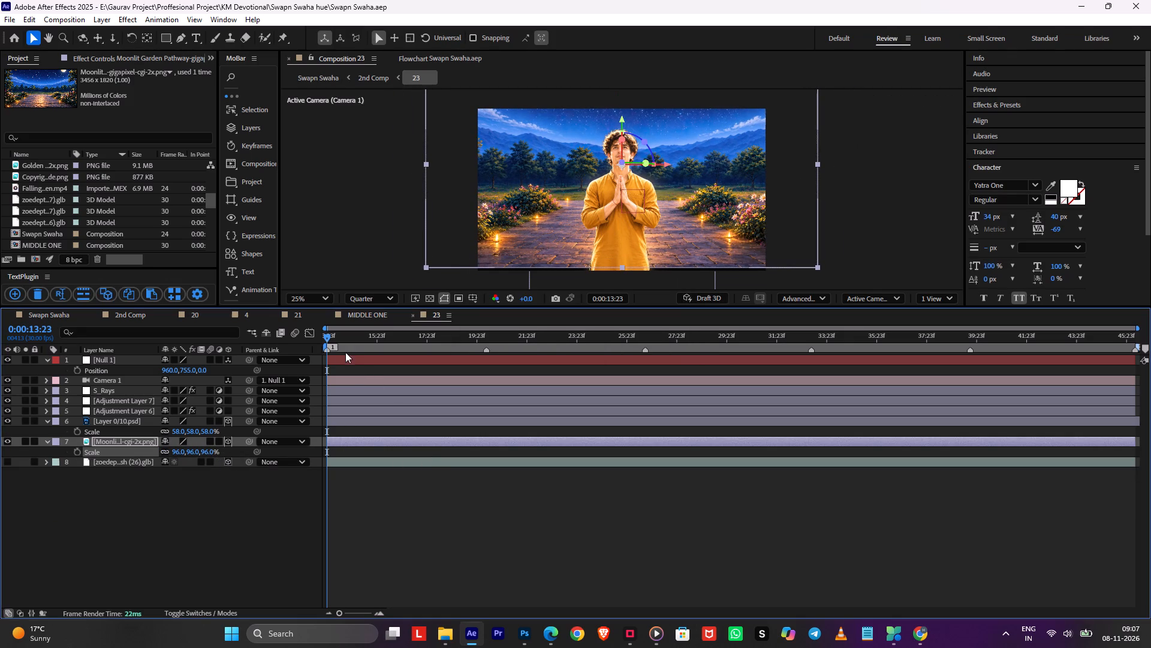
# Keyframe Null 1's position at 0:00:13:23 with Y at about 538 and Z at about 1204.
pyautogui.click(75, 373)
pyautogui.click(208, 367)
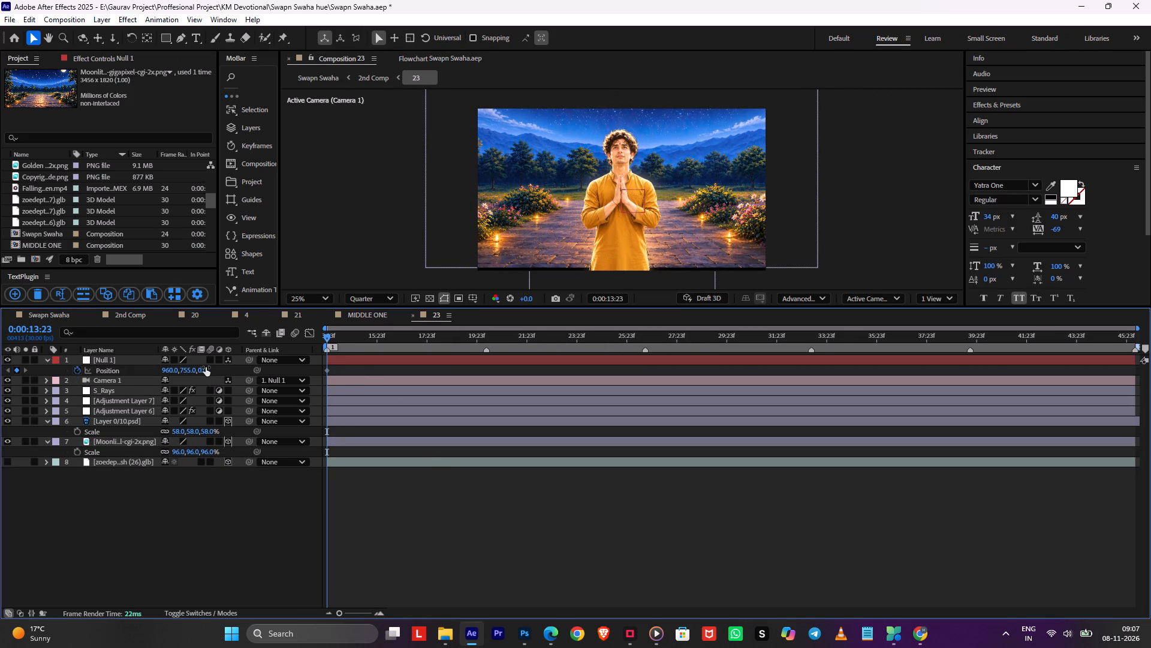
pyautogui.moveTo(201, 368); pyautogui.dragTo(932, 377)
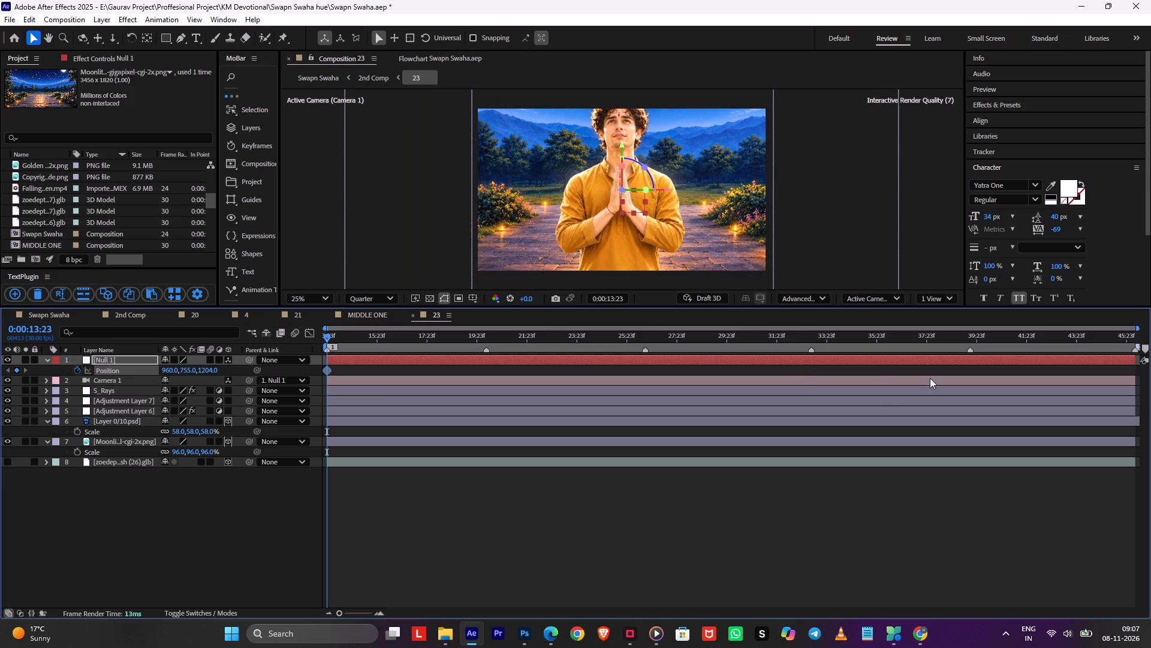
pyautogui.moveTo(190, 368); pyautogui.dragTo(6, 404)
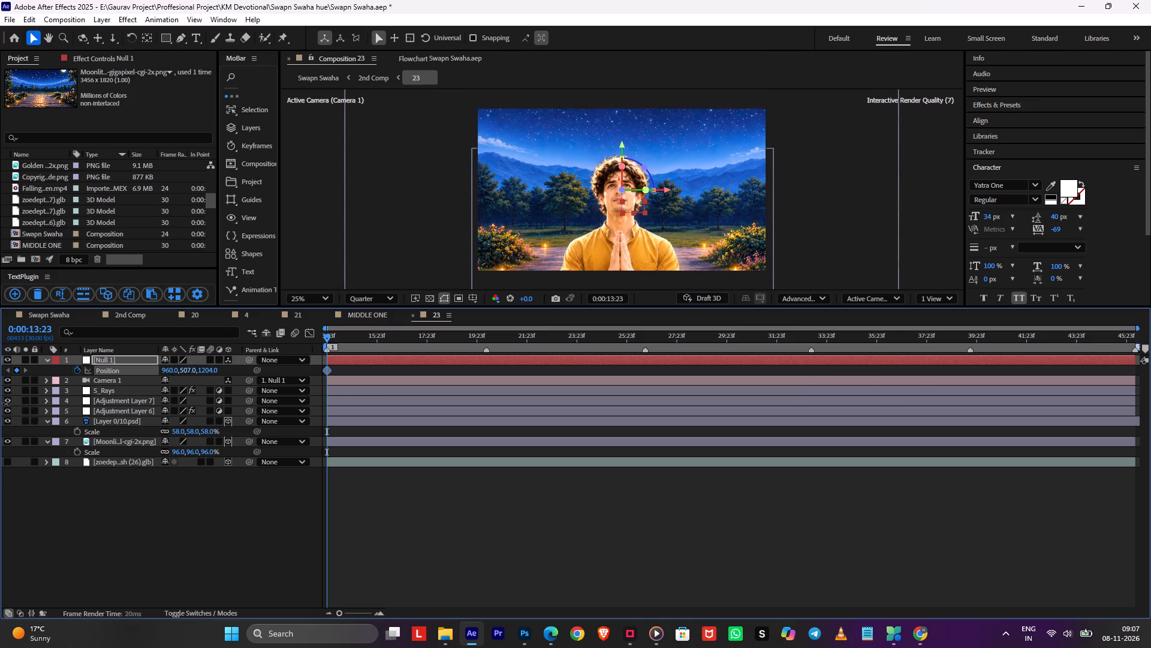
pyautogui.moveTo(6, 404); pyautogui.dragTo(31, 398)
# Add a second Null 1 position keyframe at 0:00:26:16 with Z at about 463.
pyautogui.moveTo(538, 334); pyautogui.dragTo(632, 335)
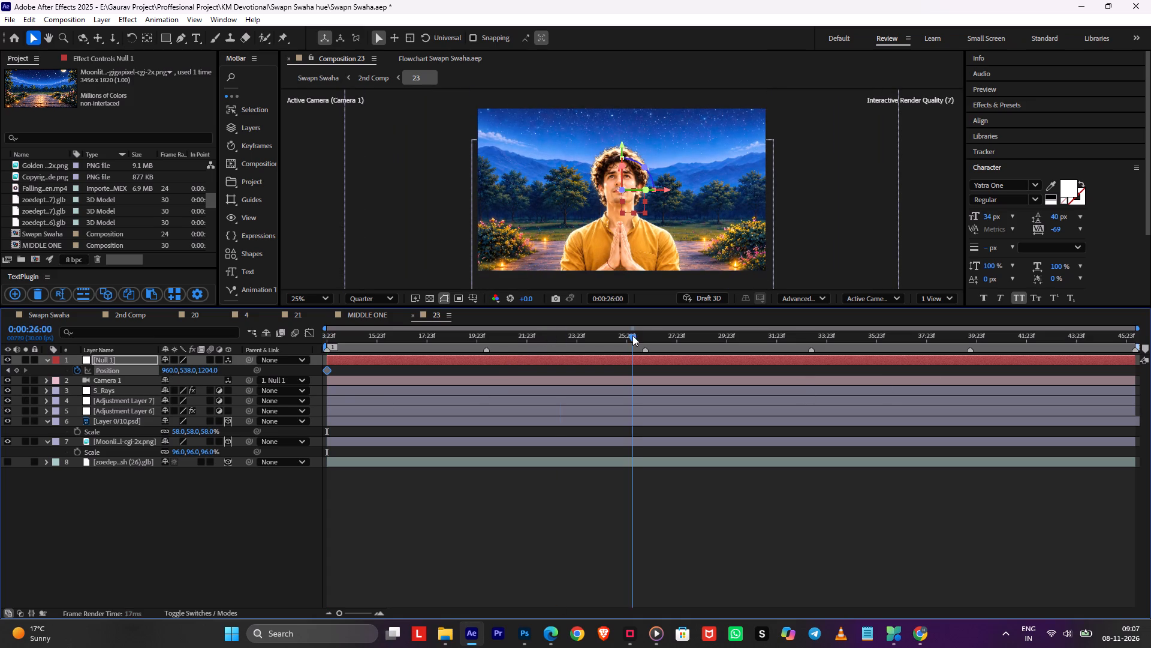
pyautogui.moveTo(632, 335); pyautogui.dragTo(638, 338)
pyautogui.moveTo(208, 370); pyautogui.dragTo(0, 391)
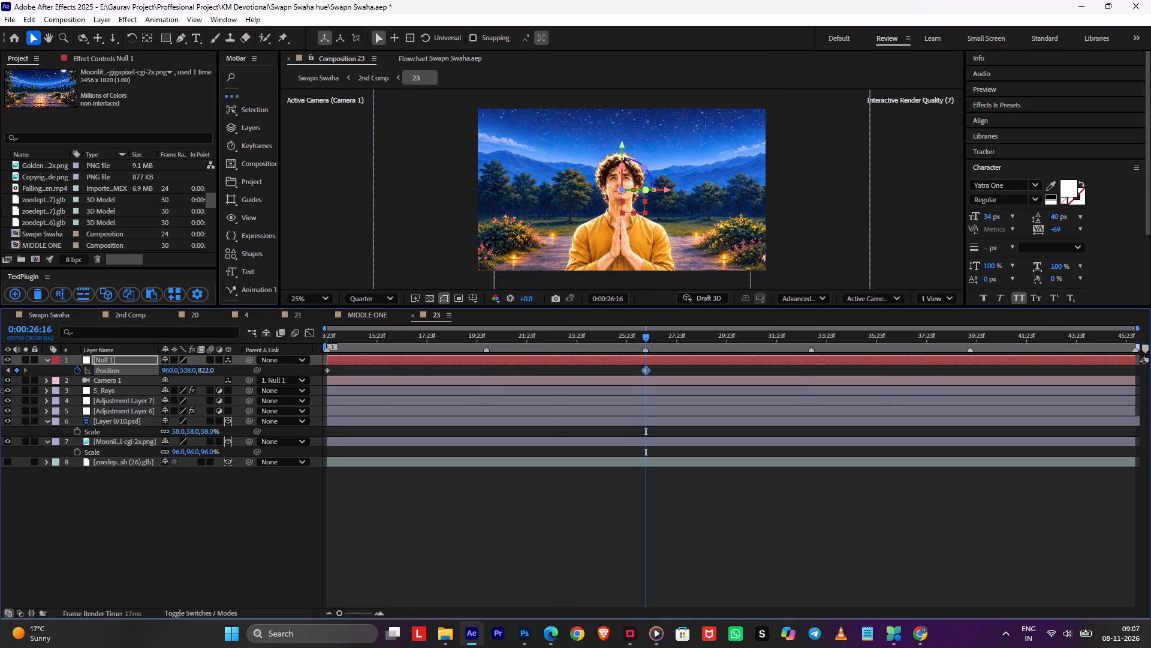
pyautogui.moveTo(0, 391); pyautogui.dragTo(0, 398)
pyautogui.moveTo(211, 369); pyautogui.dragTo(64, 378)
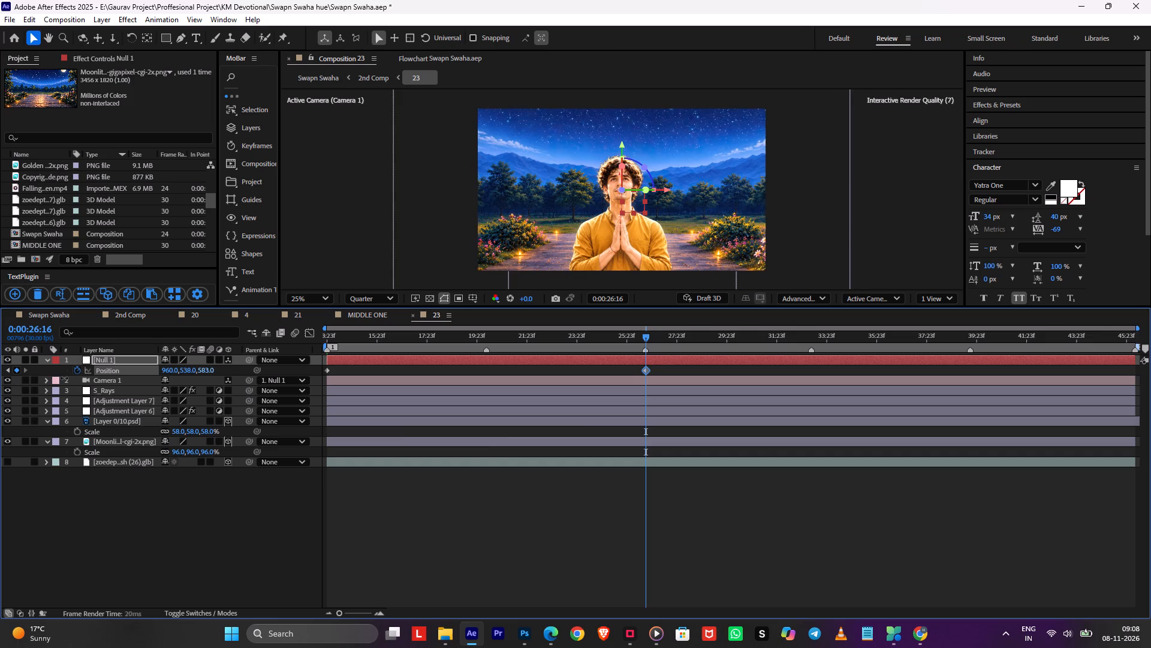
pyautogui.moveTo(64, 378); pyautogui.dragTo(16, 383)
# Apply Gaussian Blur to the moonlit garden layer with blurriness 17 and save the project.
pyautogui.hotkey('ctrl', 'space')
pyautogui.click(382, 452)
pyautogui.click(375, 446)
pyautogui.hotkey('ctrl', 'space')
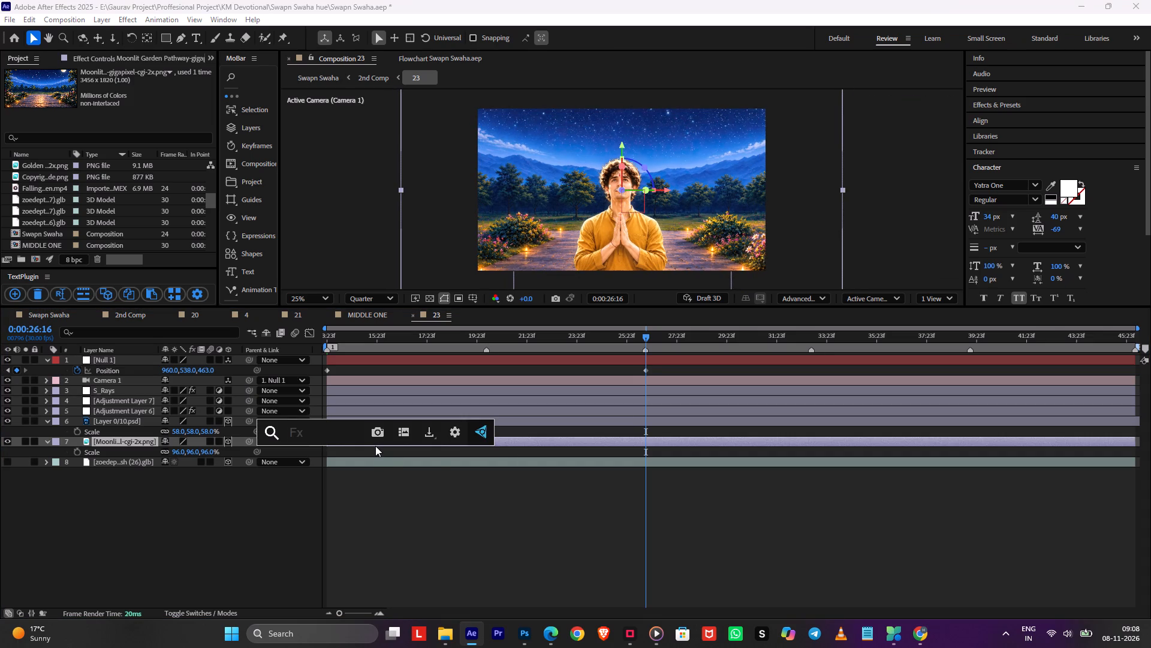
pyautogui.write('ga')
pyautogui.click(327, 478)
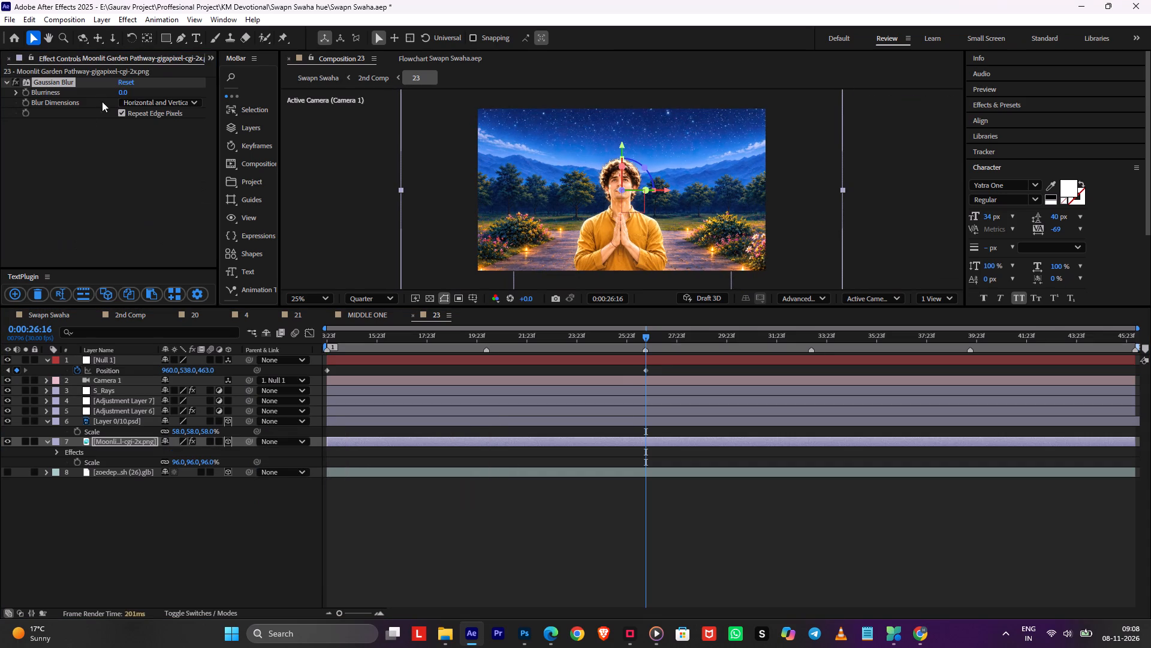
pyautogui.moveTo(119, 94); pyautogui.dragTo(206, 94)
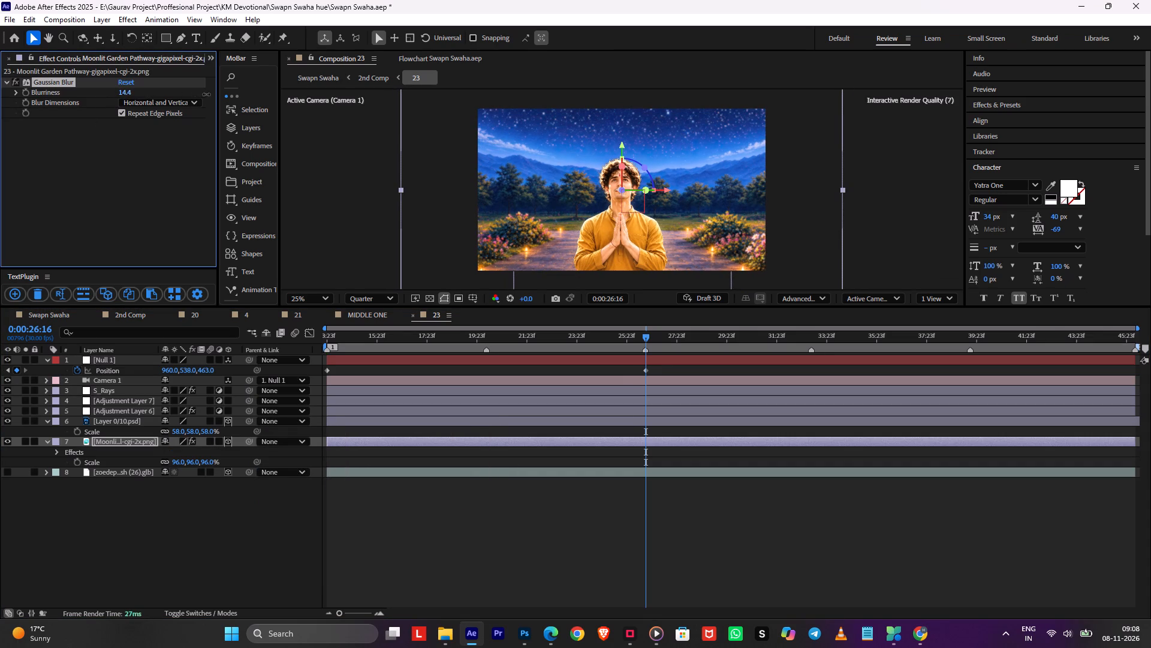
pyautogui.moveTo(206, 94); pyautogui.dragTo(221, 94)
pyautogui.hotkey('ctrl', 's')
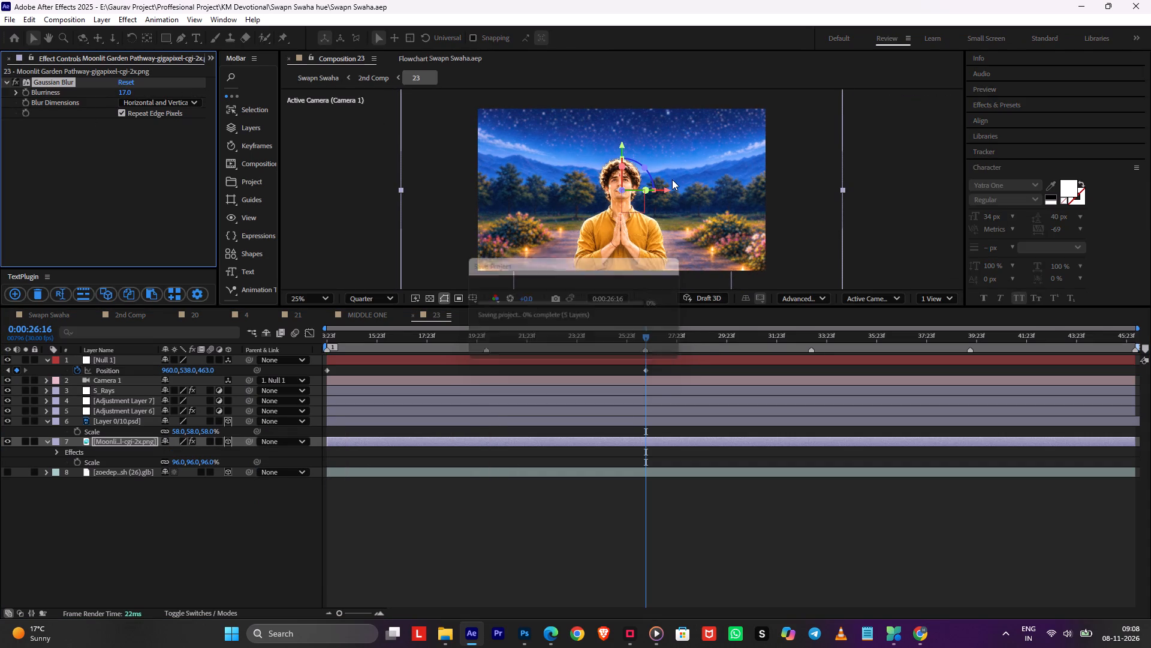
# Apply Easy Ease to Null 1's position keyframe at 0:00:26:16.
pyautogui.scroll(1, 672, 180)
pyautogui.scroll(-1, 672, 180)
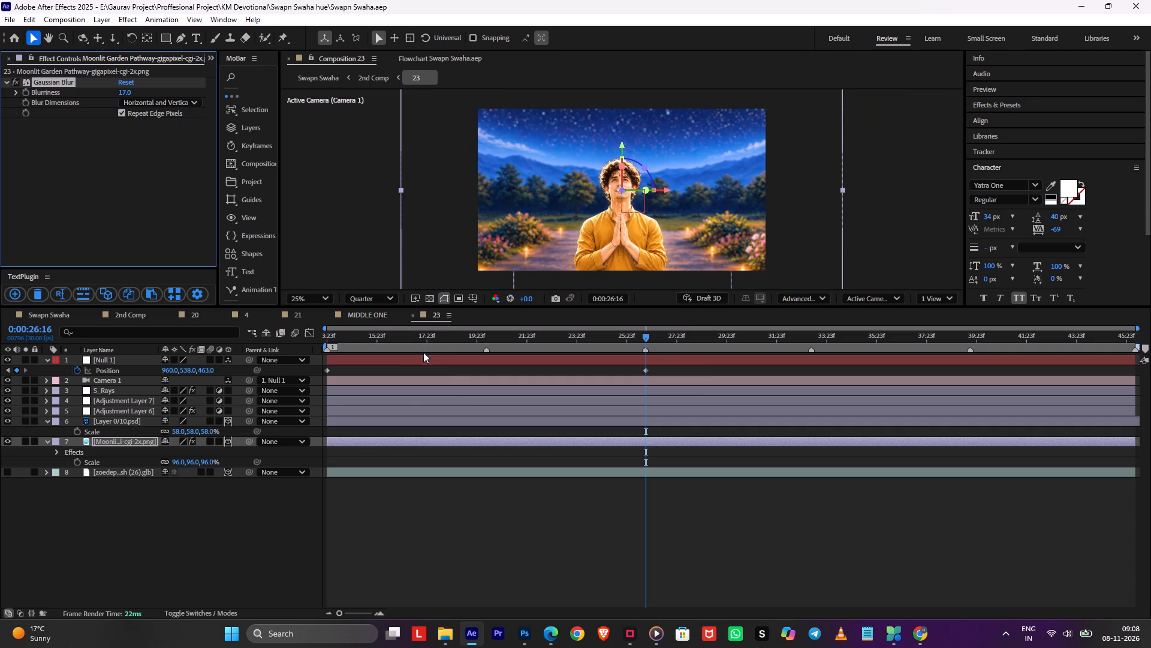
pyautogui.moveTo(430, 341); pyautogui.dragTo(221, 376)
pyautogui.moveTo(639, 373); pyautogui.dragTo(651, 373)
pyautogui.press('F9')
# Return to 2nd Comp, preview the transition from clip 8 into clip 23, and save the project.
pyautogui.click(554, 522)
pyautogui.press('Tab')
pyautogui.click(457, 521)
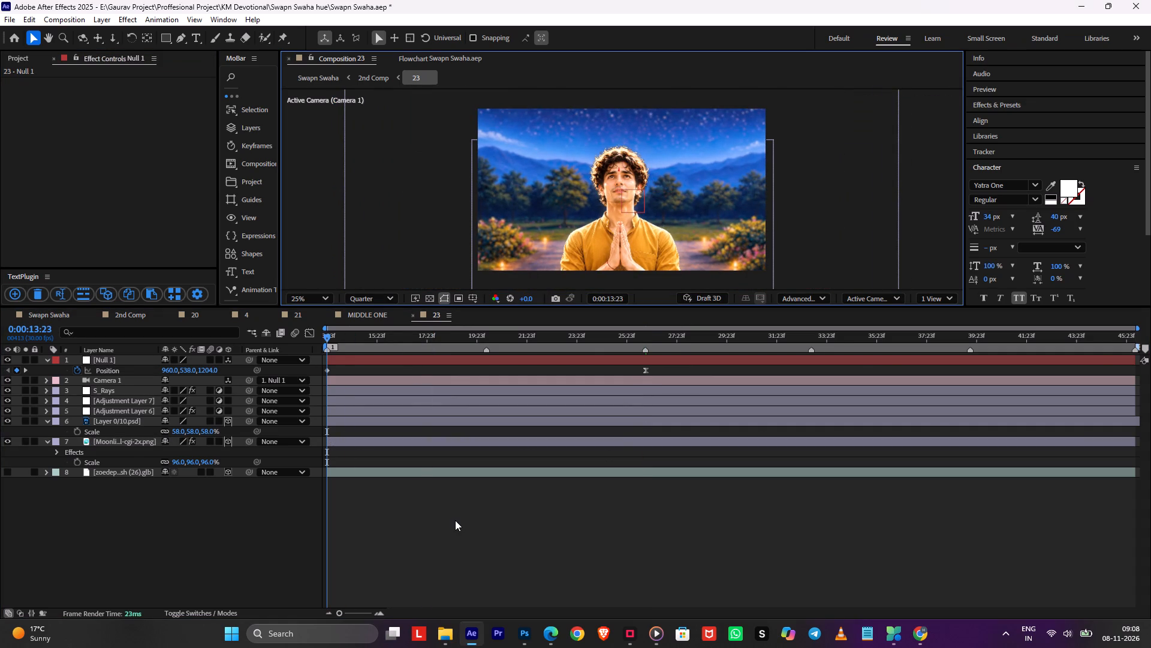
pyautogui.press('Tab')
pyautogui.click(380, 521)
pyautogui.press('space')
pyautogui.click(896, 435)
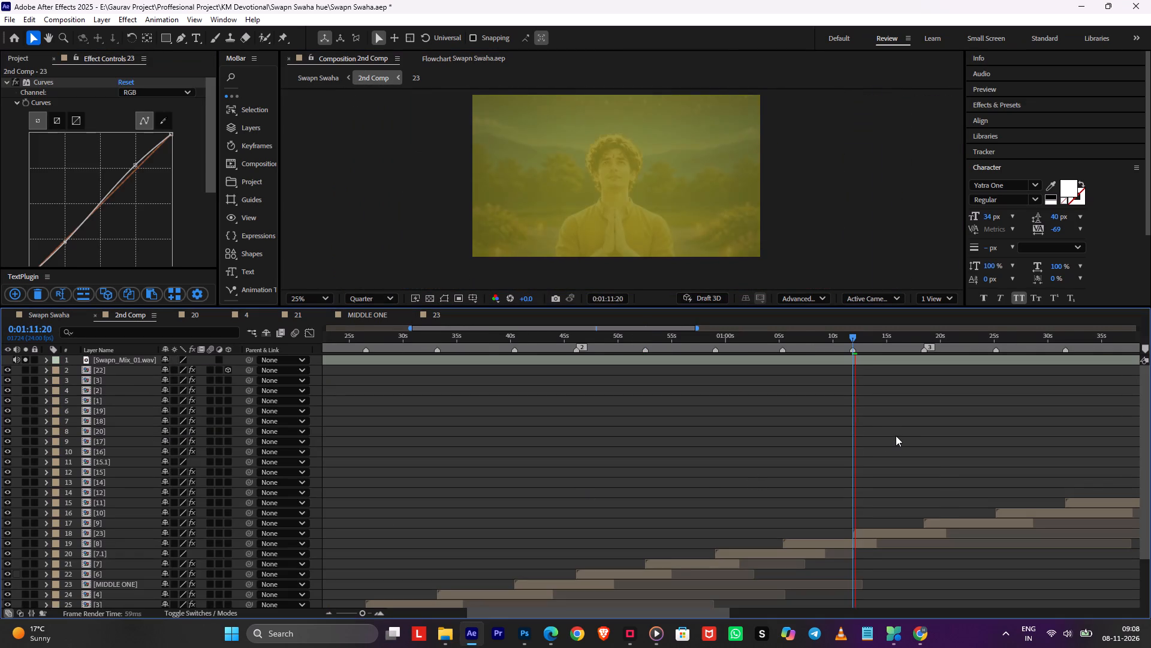
pyautogui.keyDown('alt'); pyautogui.scroll(1, 896, 436); pyautogui.keyUp('alt')
pyautogui.click(803, 335)
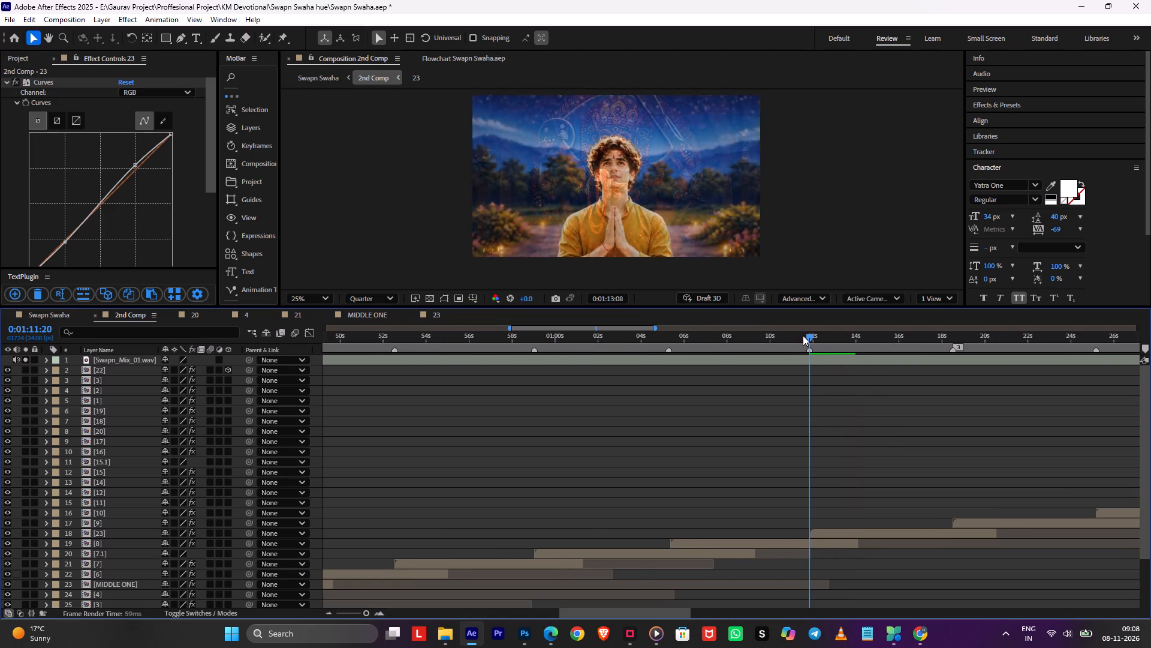
pyautogui.press('space')
pyautogui.keyDown('alt'); pyautogui.scroll(2, 864, 397); pyautogui.keyUp('alt')
pyautogui.hotkey('ctrl', 's')
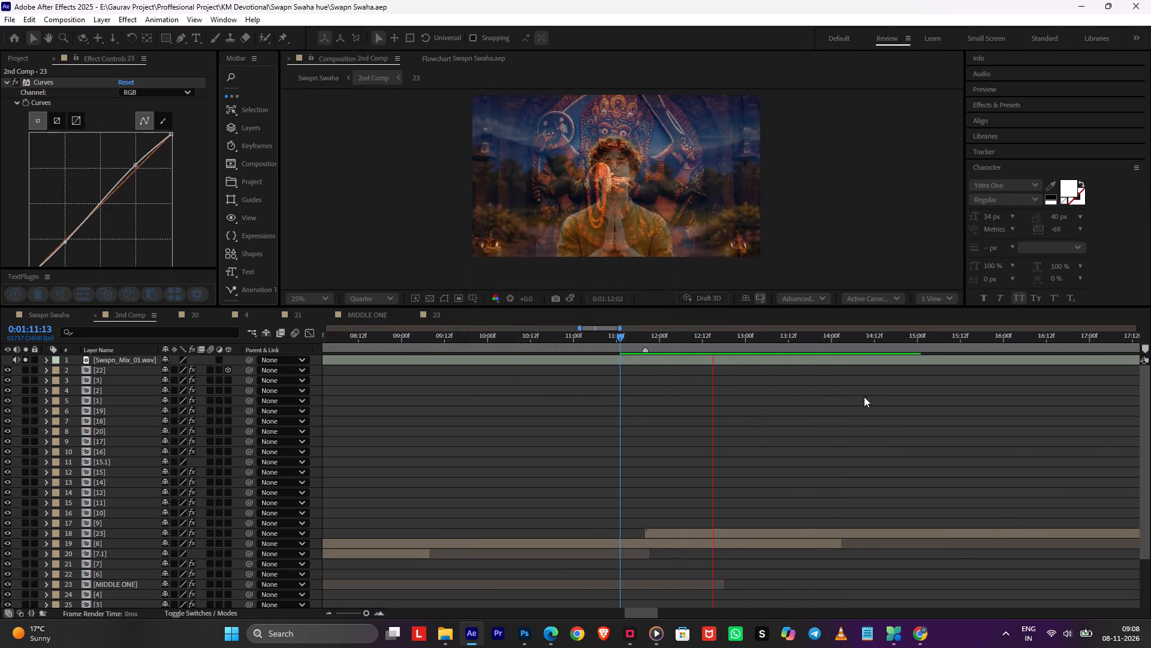
pyautogui.press('space')
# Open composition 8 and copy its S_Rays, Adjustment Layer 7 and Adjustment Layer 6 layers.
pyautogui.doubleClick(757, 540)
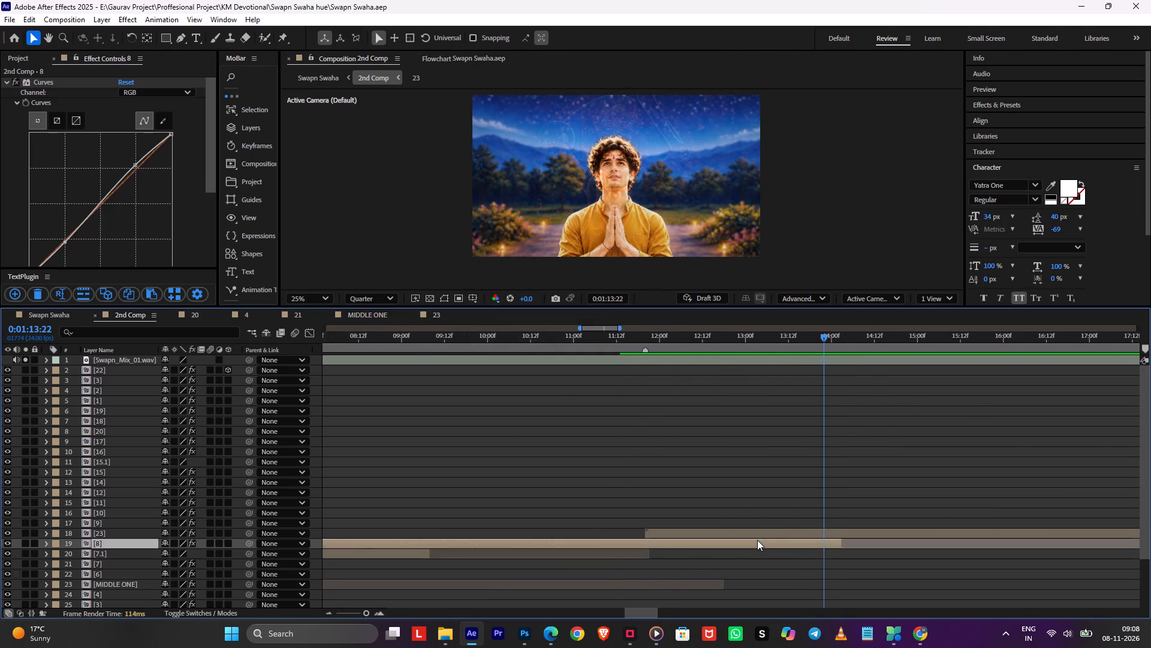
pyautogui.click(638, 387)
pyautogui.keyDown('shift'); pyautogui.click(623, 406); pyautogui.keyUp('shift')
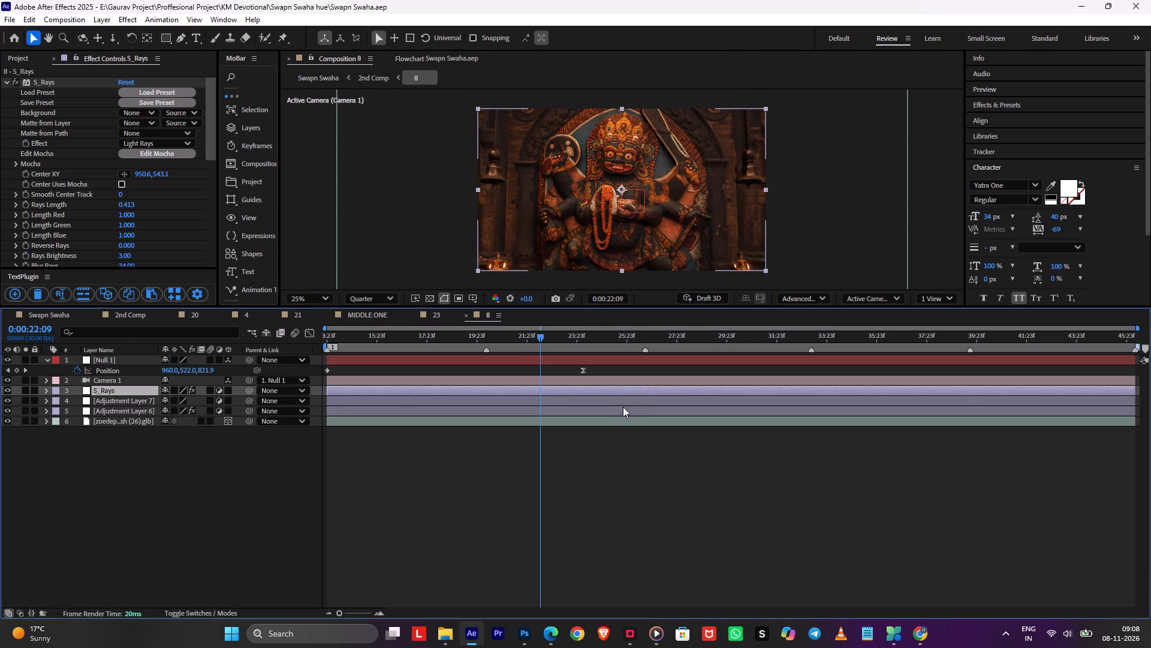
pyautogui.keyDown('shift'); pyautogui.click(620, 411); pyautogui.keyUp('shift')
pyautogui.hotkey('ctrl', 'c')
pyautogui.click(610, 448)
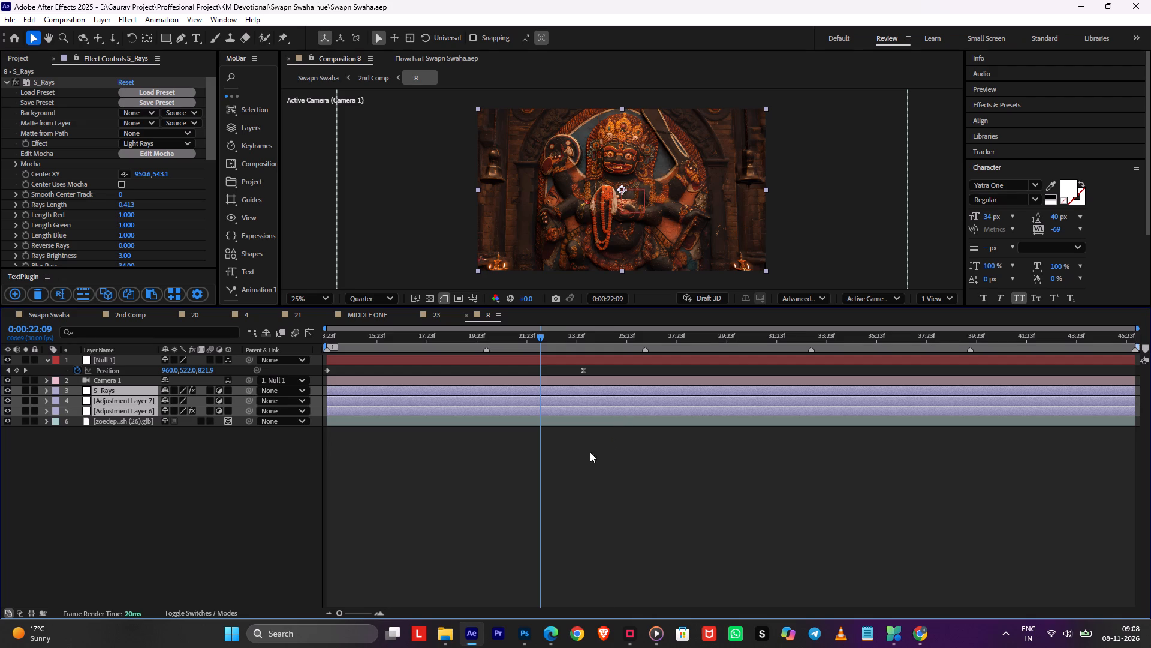
# Go back through 2nd Comp to composition 23 and check the effect settings of Adjustment Layer 6.
pyautogui.press('Tab')
pyautogui.click(491, 456)
pyautogui.doubleClick(813, 527)
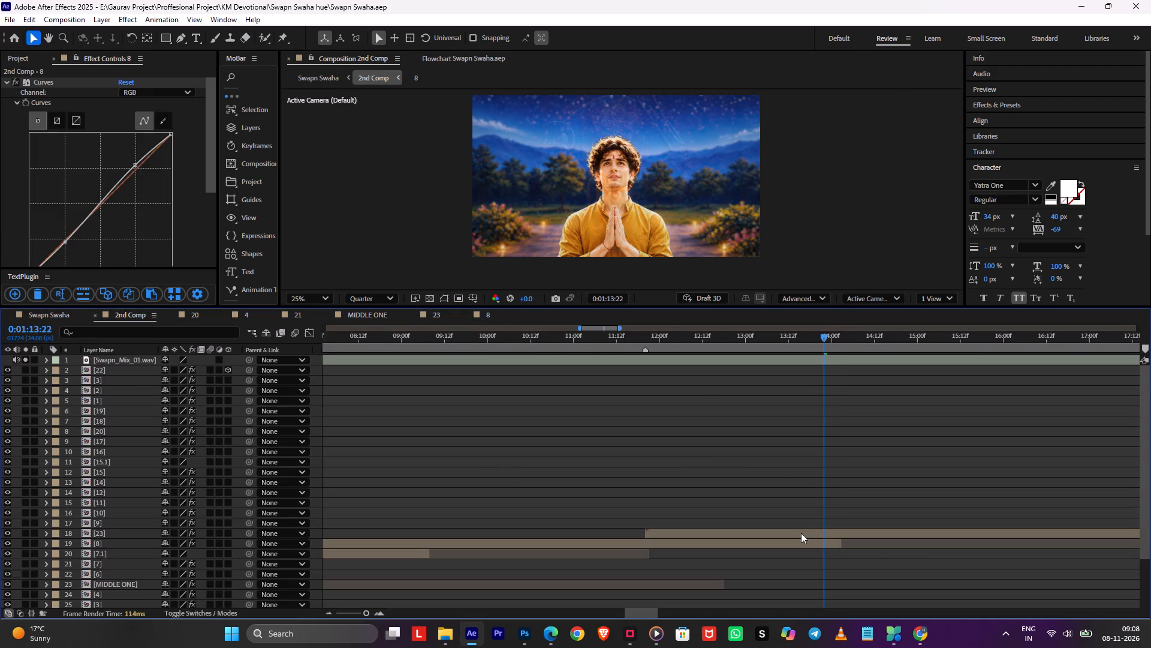
pyautogui.doubleClick(800, 533)
pyautogui.click(668, 411)
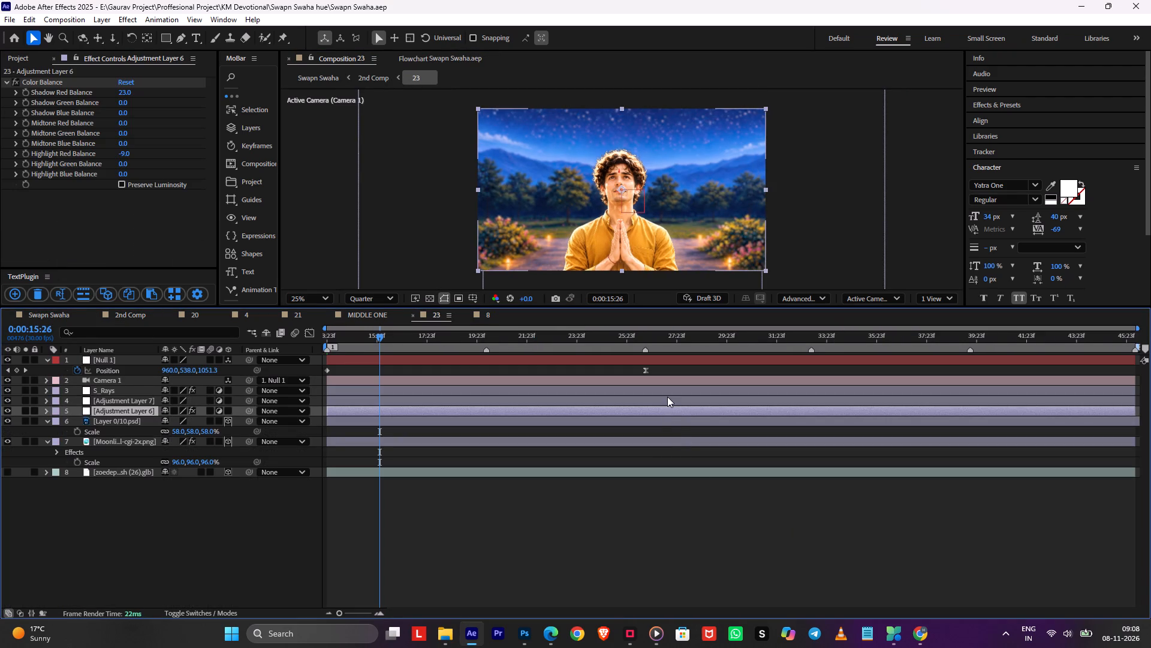
pyautogui.click(647, 494)
# Return to 2nd Comp, preview clip 23 from 0:01:13:22, and save the project.
pyautogui.press('Tab')
pyautogui.click(576, 502)
pyautogui.keyDown('alt'); pyautogui.scroll(-3, 677, 493); pyautogui.keyUp('alt')
pyautogui.press('space')
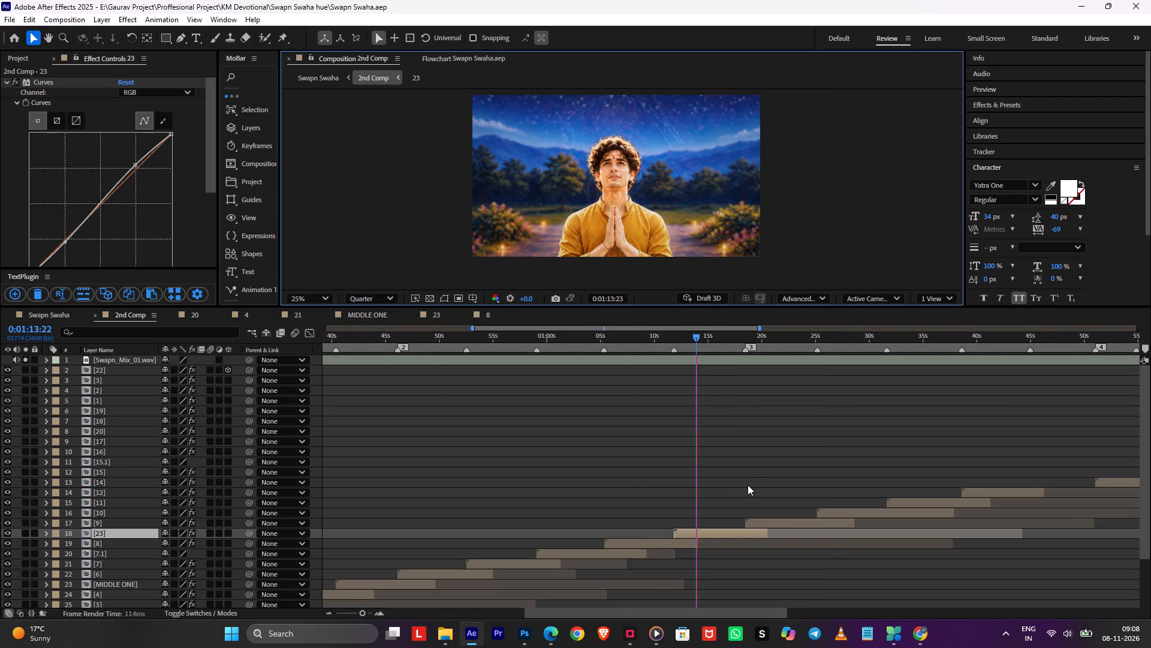
pyautogui.keyDown('alt'); pyautogui.scroll(2, 748, 485); pyautogui.keyUp('alt')
pyautogui.hotkey('ctrl', 's')
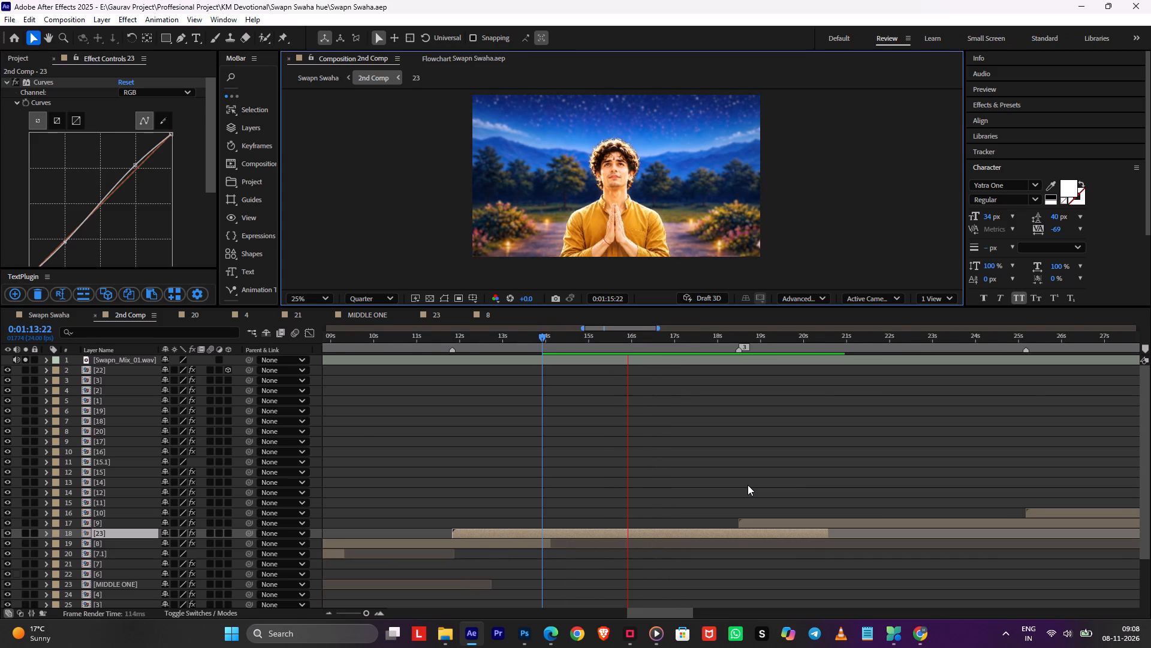
pyautogui.press('space')
pyautogui.press('space')
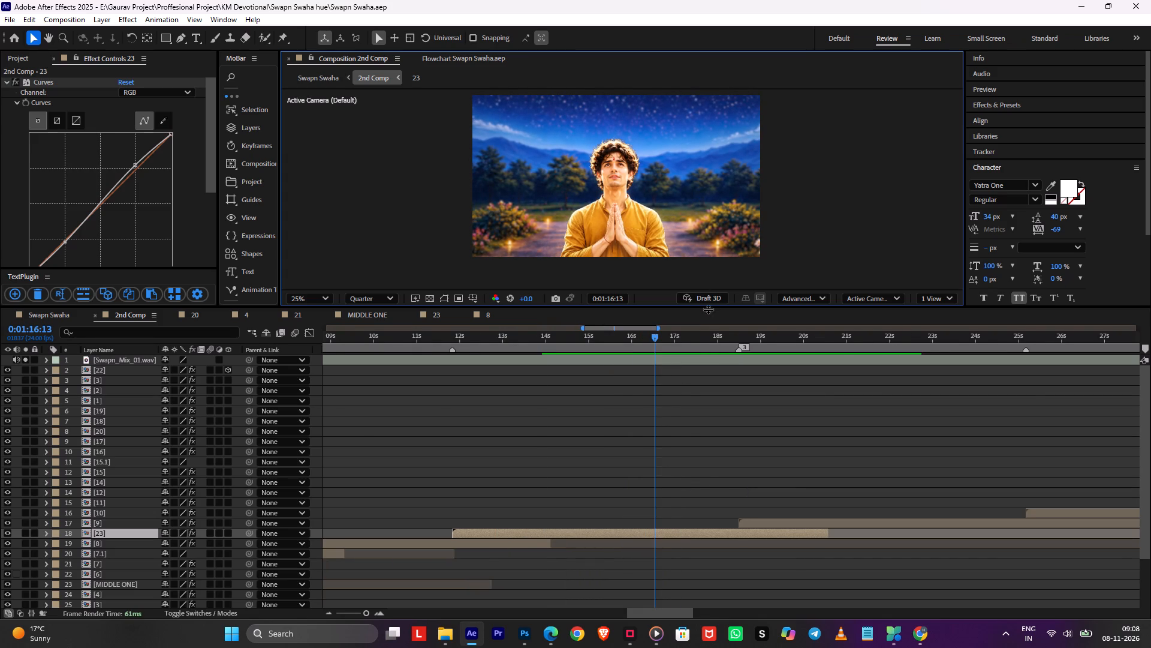
pyautogui.press('space')
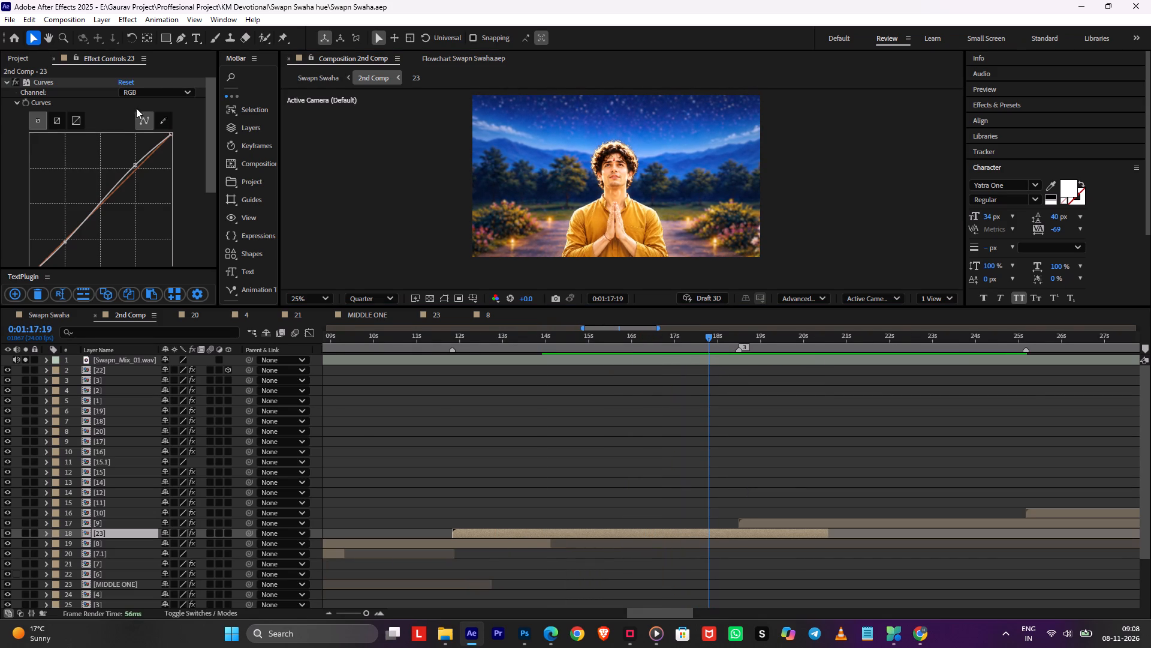
# Set the CC Vignette amount on layer 23 to 91 and save the project.
pyautogui.scroll(-2, 135, 113)
pyautogui.scroll(4, 133, 123)
pyautogui.click(1, 84)
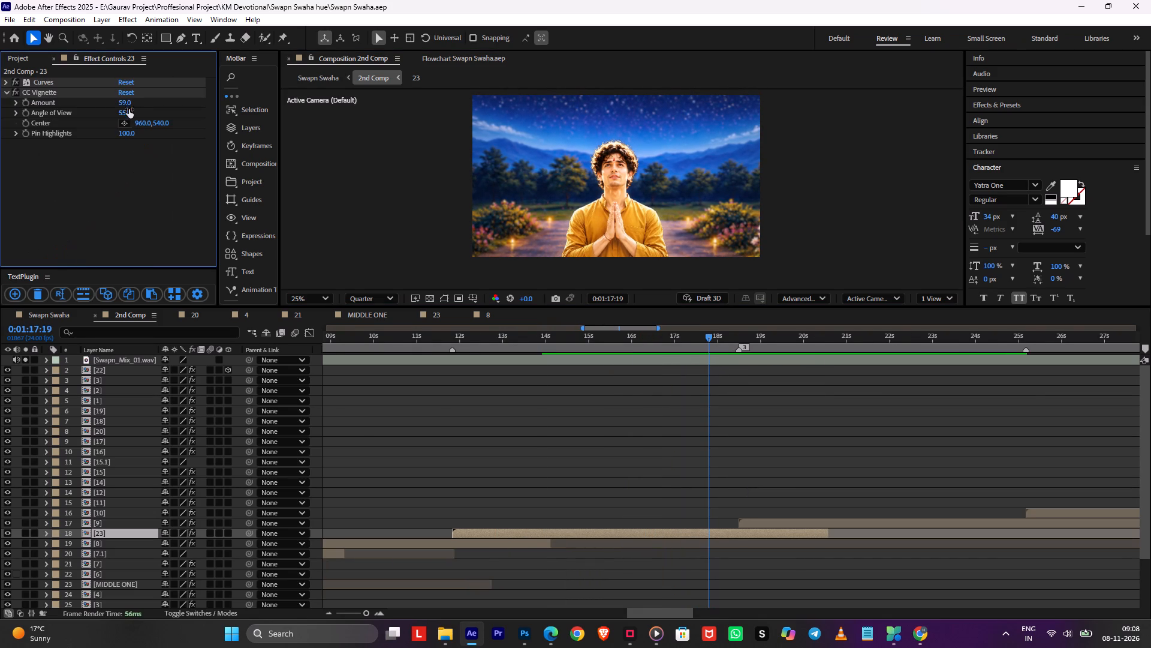
pyautogui.click(129, 107)
pyautogui.click(156, 107)
pyautogui.moveTo(120, 106); pyautogui.dragTo(140, 106)
pyautogui.click(723, 395)
pyautogui.hotkey('ctrl', 's')
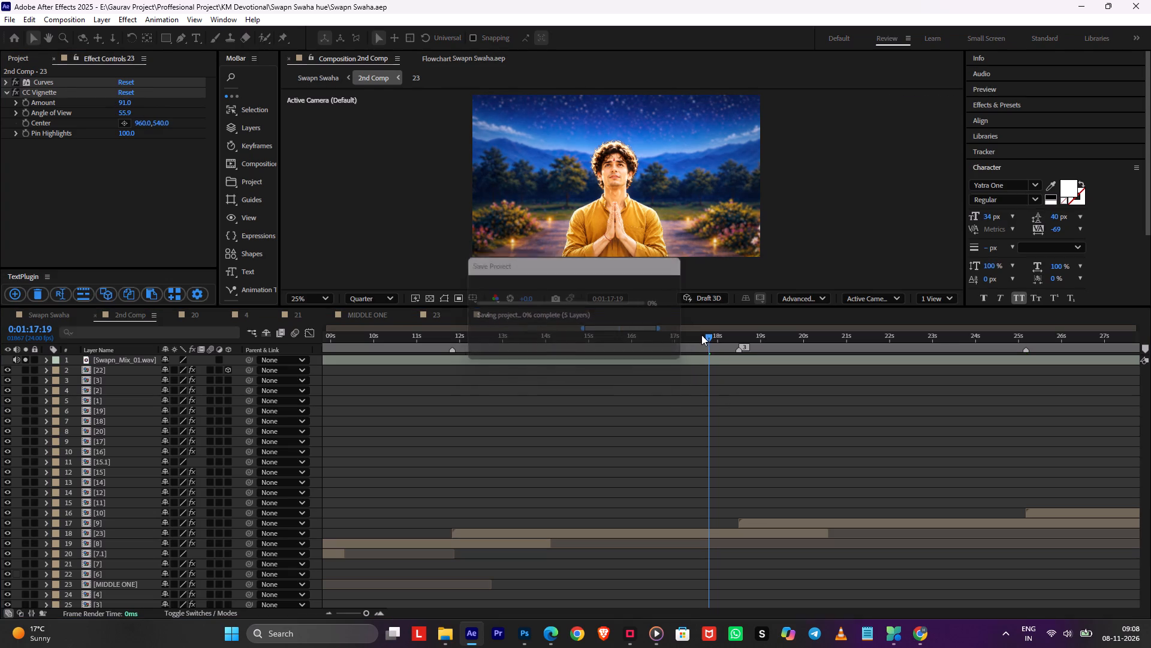
# Preview 2nd Comp from 0:01:16:03 and 0:01:40:09, and scan the timeline up to 0:02:23:15.
pyautogui.moveTo(691, 343); pyautogui.dragTo(637, 342)
pyautogui.press('space')
pyautogui.keyDown('alt'); pyautogui.scroll(1, 742, 425); pyautogui.keyUp('alt')
pyautogui.keyDown('alt'); pyautogui.scroll(-1, 742, 425); pyautogui.keyUp('alt')
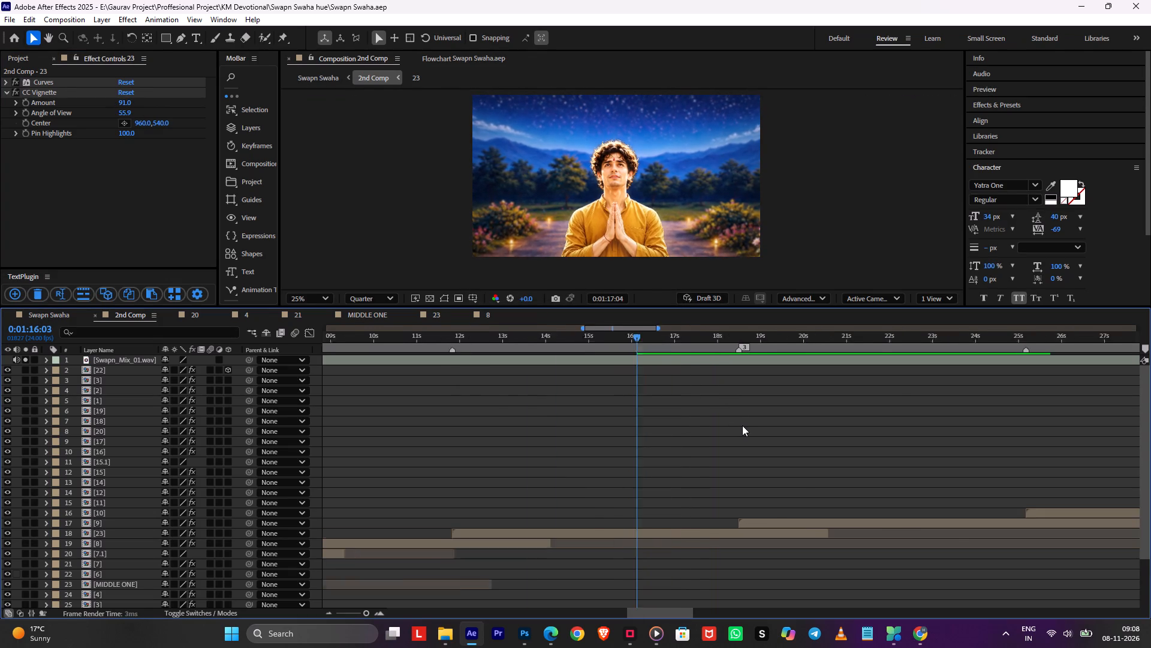
pyautogui.keyDown('alt'); pyautogui.scroll(-1, 742, 425); pyautogui.keyUp('alt')
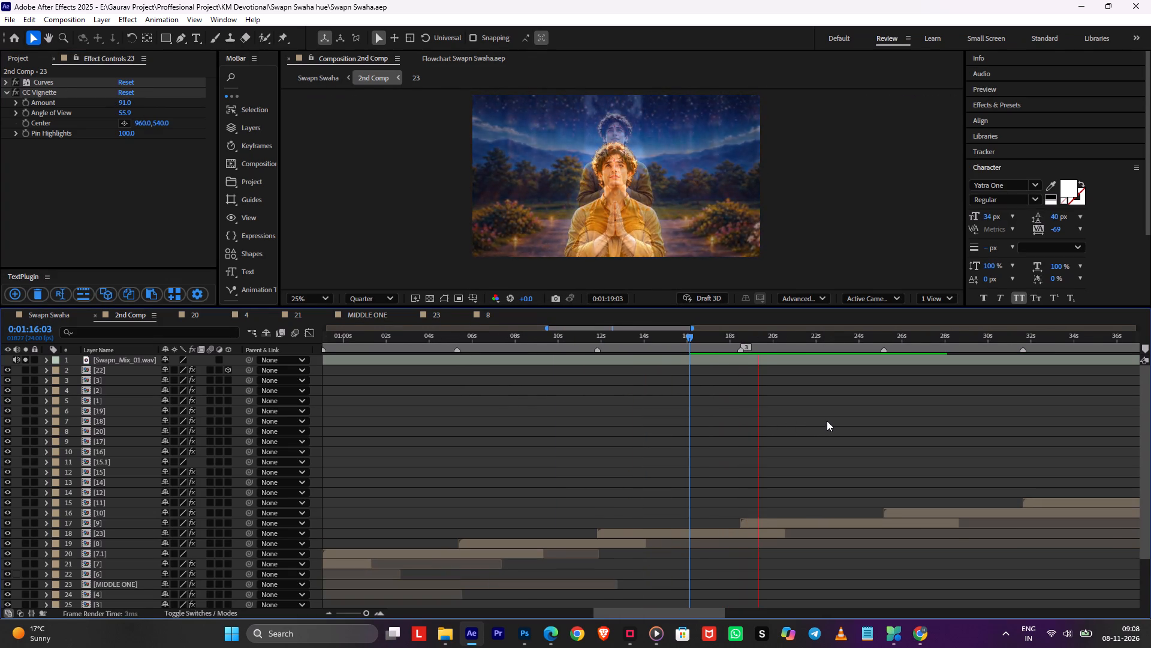
pyautogui.moveTo(920, 418); pyautogui.dragTo(614, 437, button='middle')
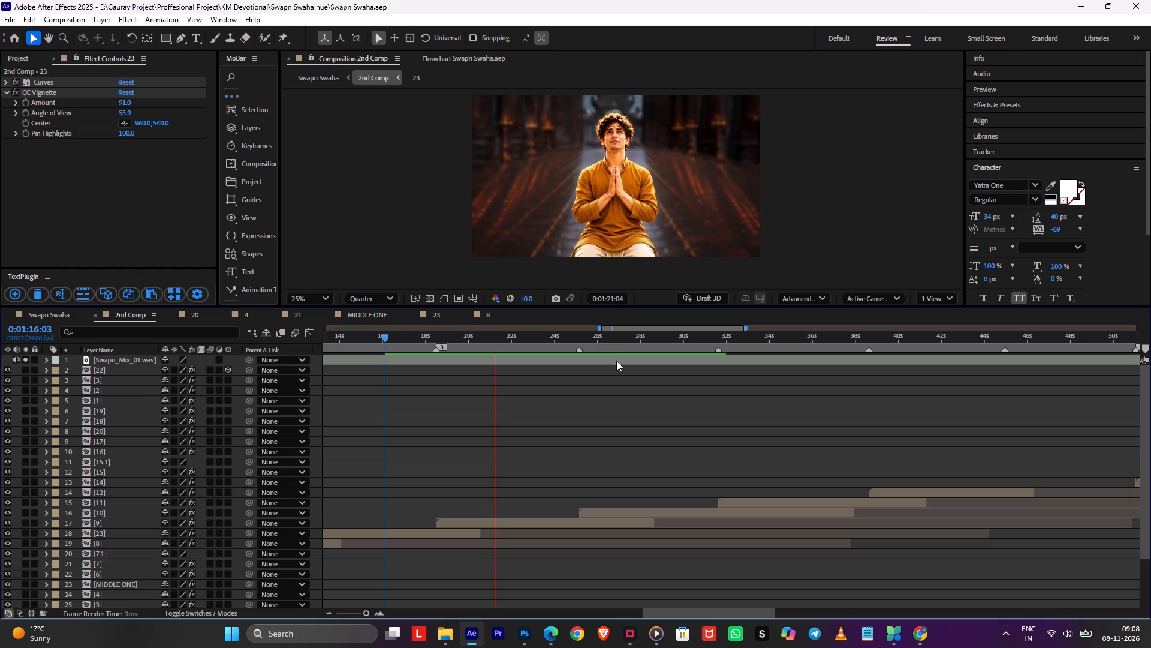
pyautogui.moveTo(617, 343); pyautogui.dragTo(915, 380)
pyautogui.press('space')
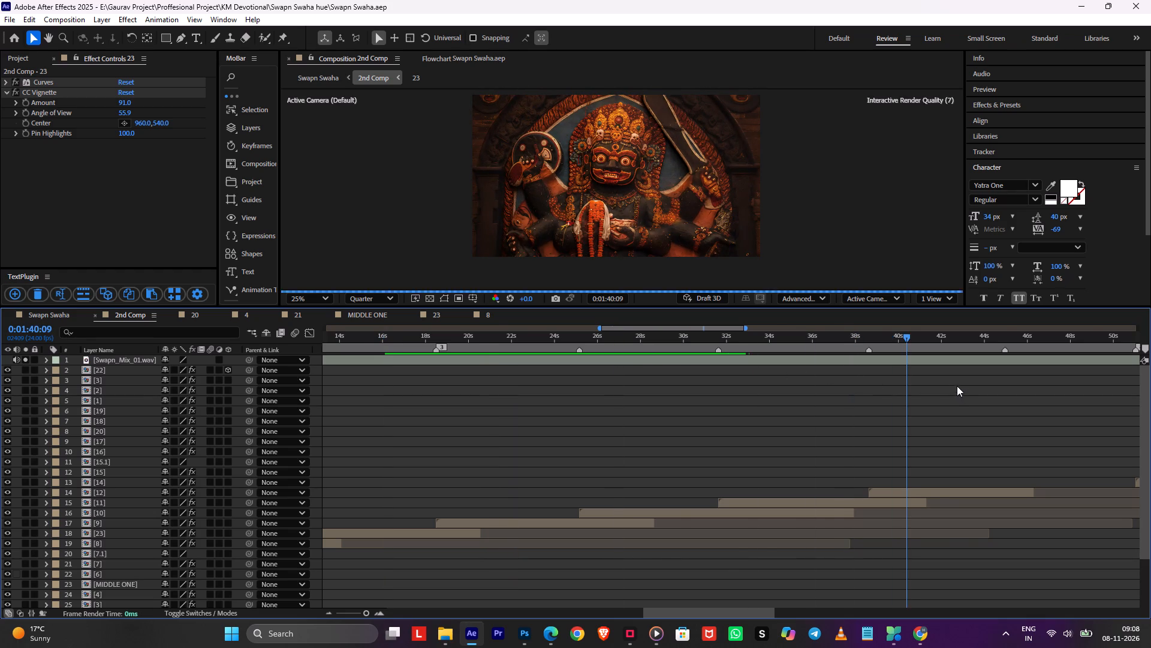
pyautogui.keyDown('alt'); pyautogui.scroll(-2, 959, 390); pyautogui.keyUp('alt')
pyautogui.moveTo(1007, 405); pyautogui.dragTo(634, 455, button='middle')
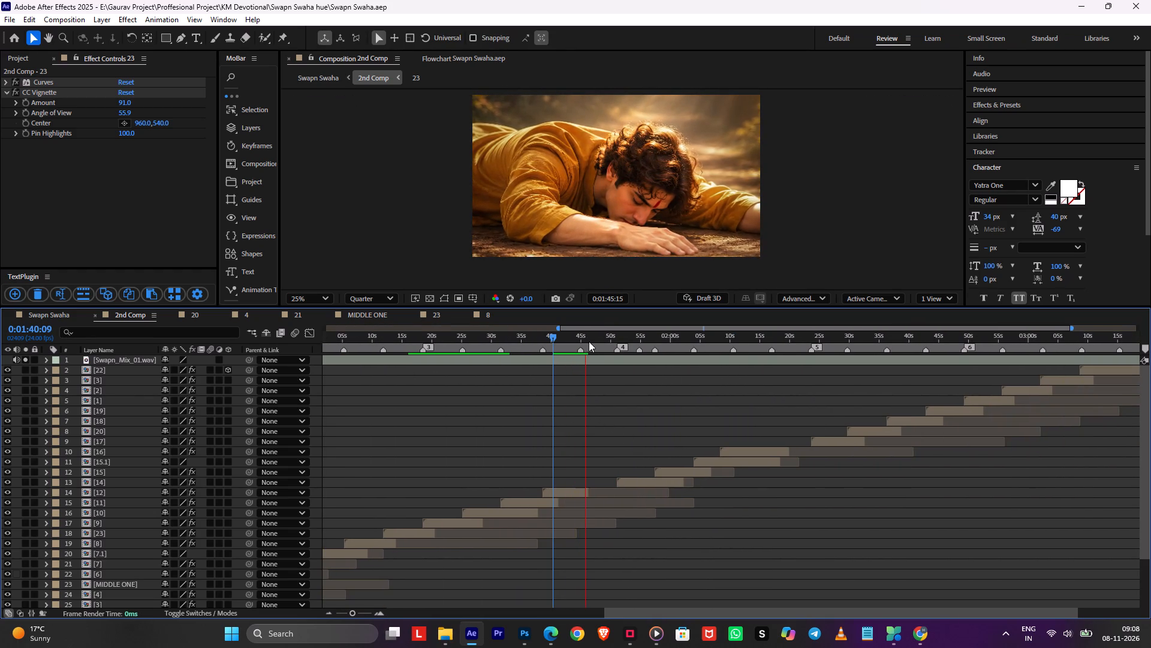
pyautogui.moveTo(589, 341); pyautogui.dragTo(812, 365)
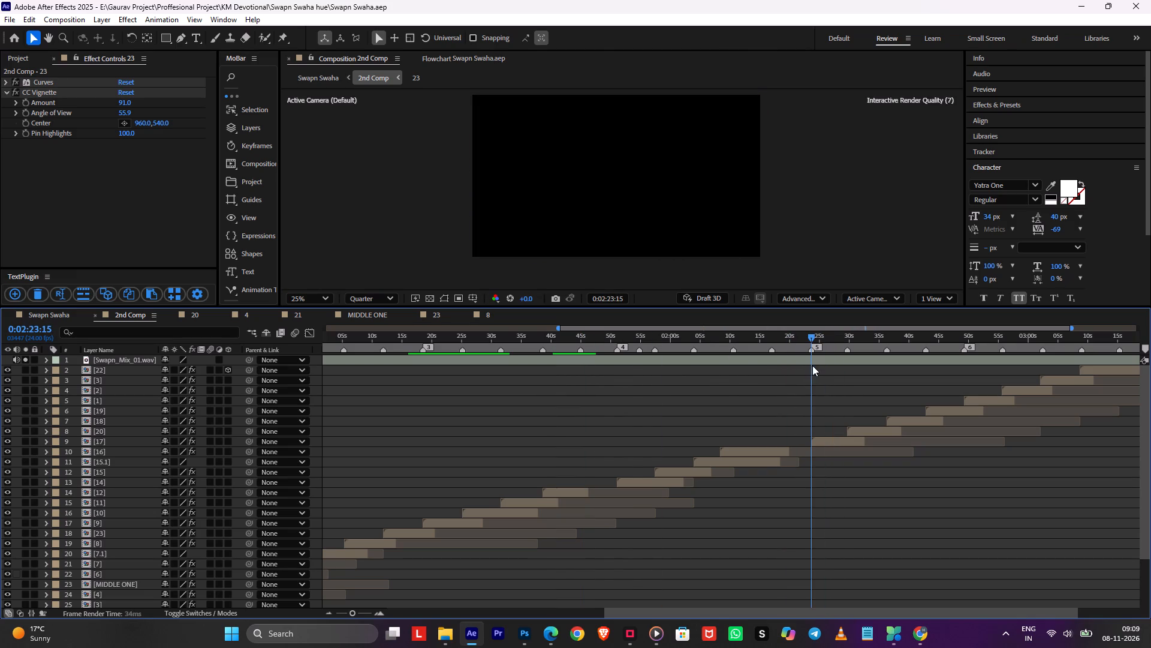
pyautogui.moveTo(812, 365); pyautogui.dragTo(574, 388)
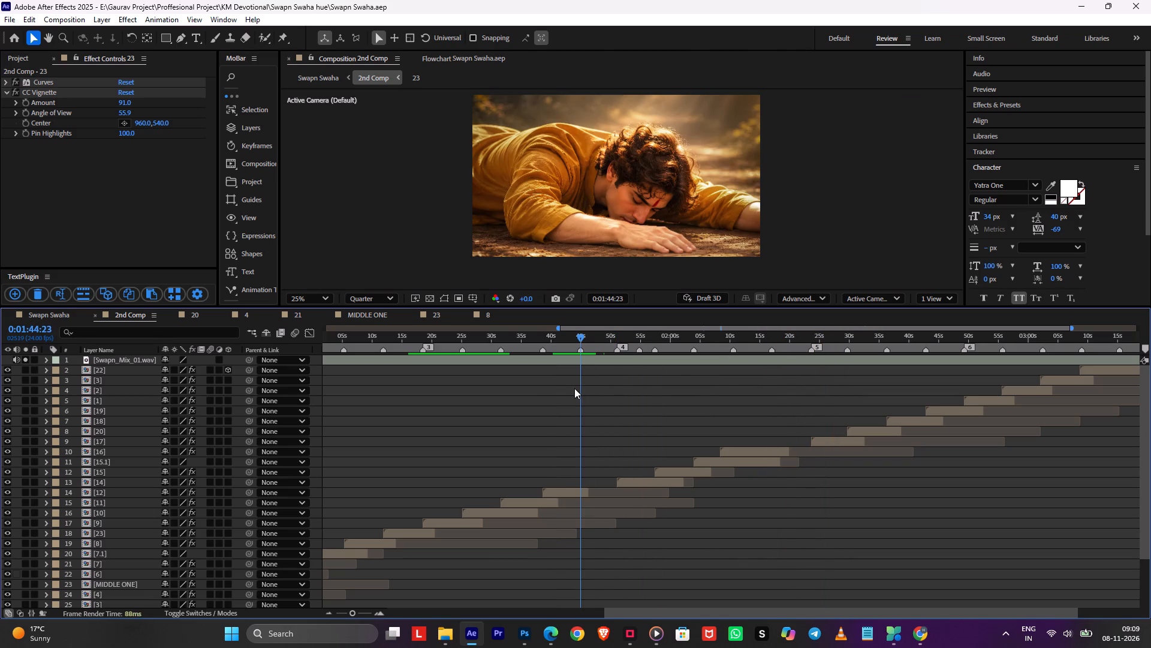
pyautogui.moveTo(574, 388); pyautogui.dragTo(575, 388)
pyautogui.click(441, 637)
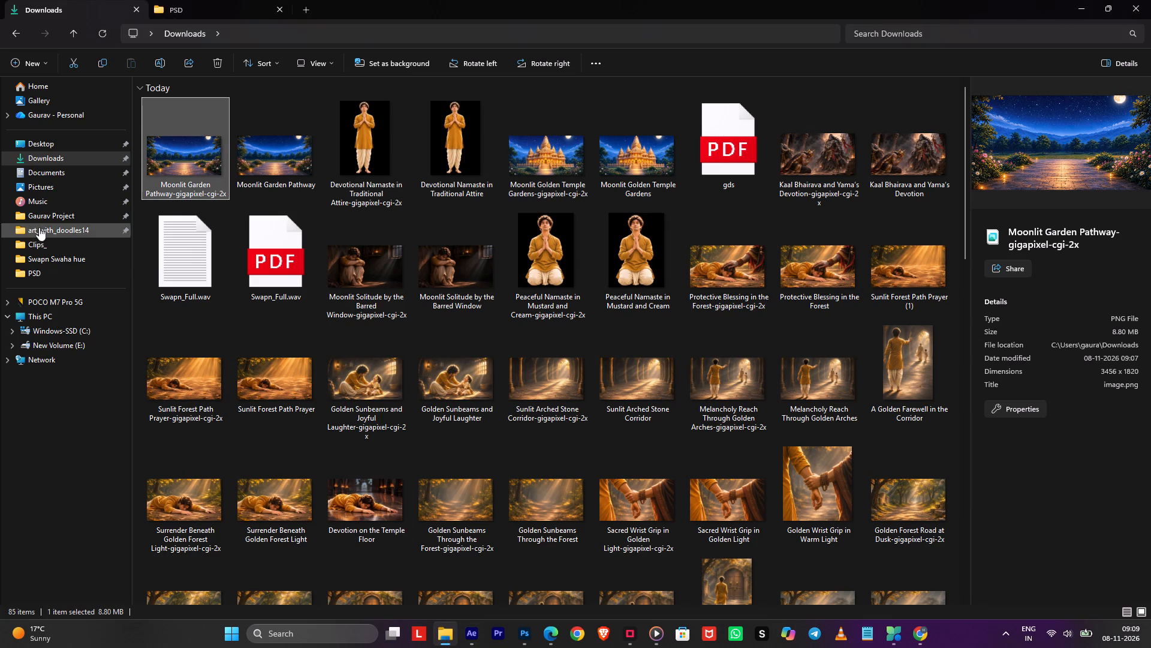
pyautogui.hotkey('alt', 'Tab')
# Examine the clips in 2nd Comp between 0:00:35 and 0:01:01, including the MIDDLE ONE temple-steps shot.
pyautogui.keyDown('alt'); pyautogui.scroll(-2, 686, 509); pyautogui.keyUp('alt')
pyautogui.moveTo(514, 334); pyautogui.dragTo(481, 338)
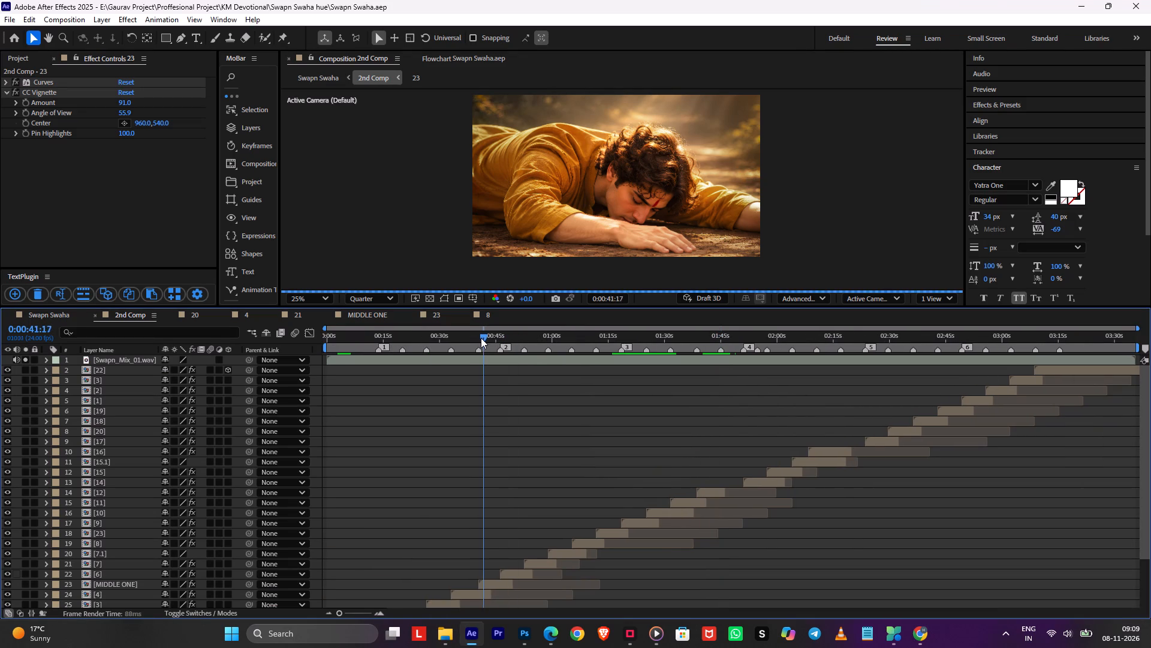
pyautogui.moveTo(481, 338); pyautogui.dragTo(556, 368)
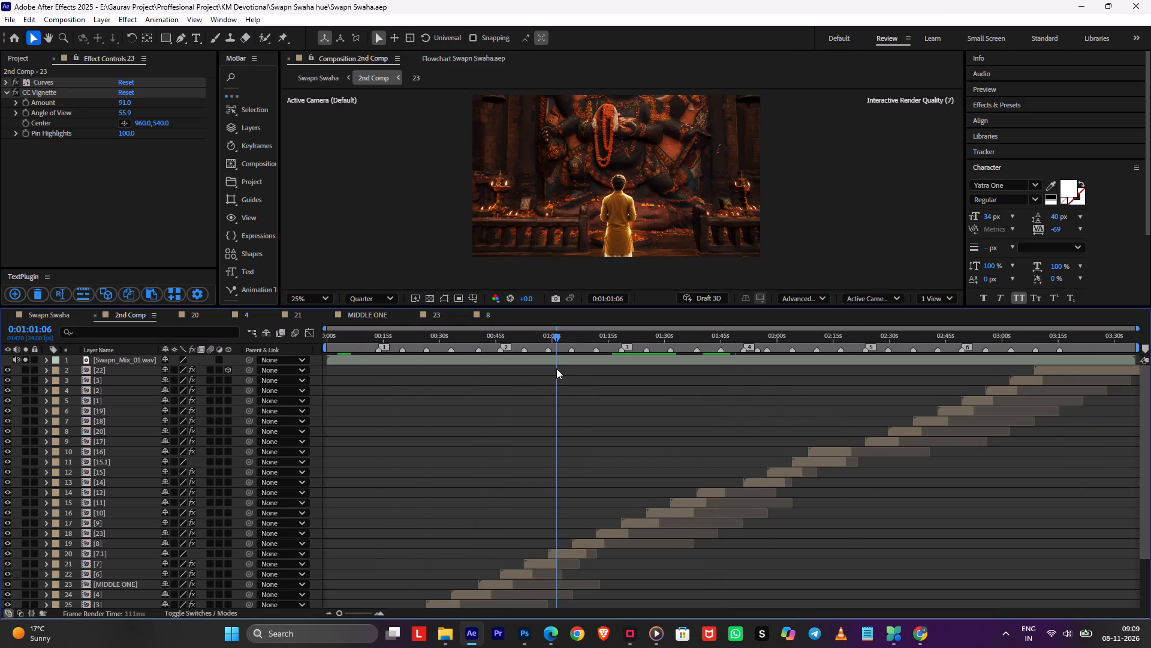
pyautogui.moveTo(556, 368); pyautogui.dragTo(483, 386)
pyautogui.scroll(-2, 481, 392)
pyautogui.click(498, 525)
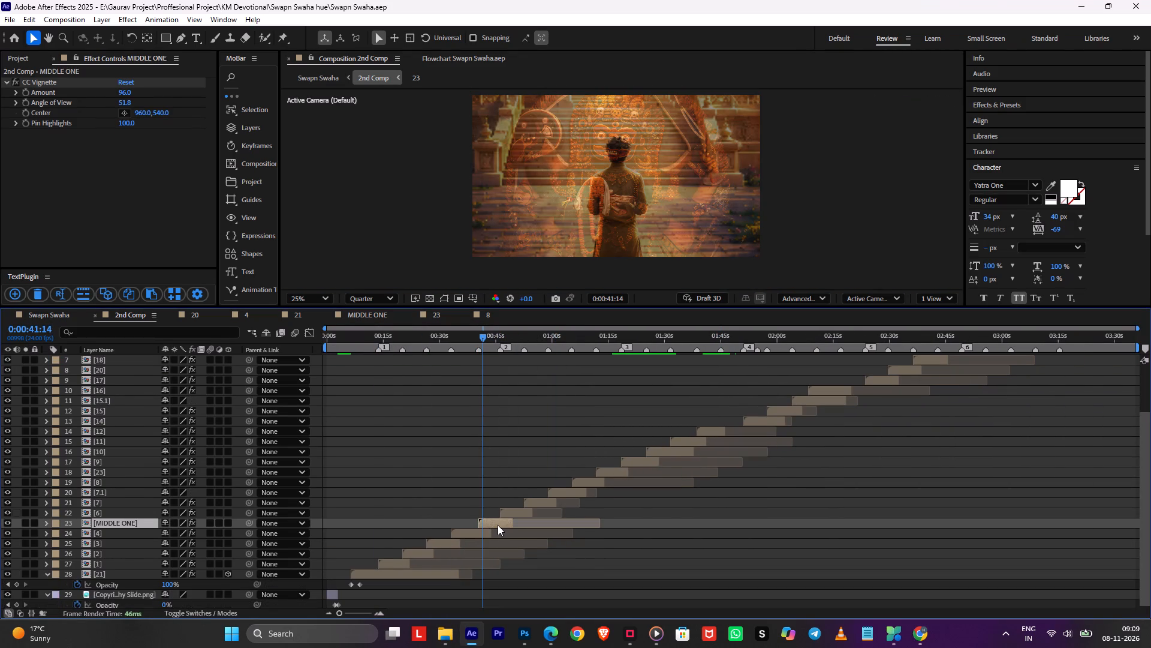
pyautogui.click(462, 340)
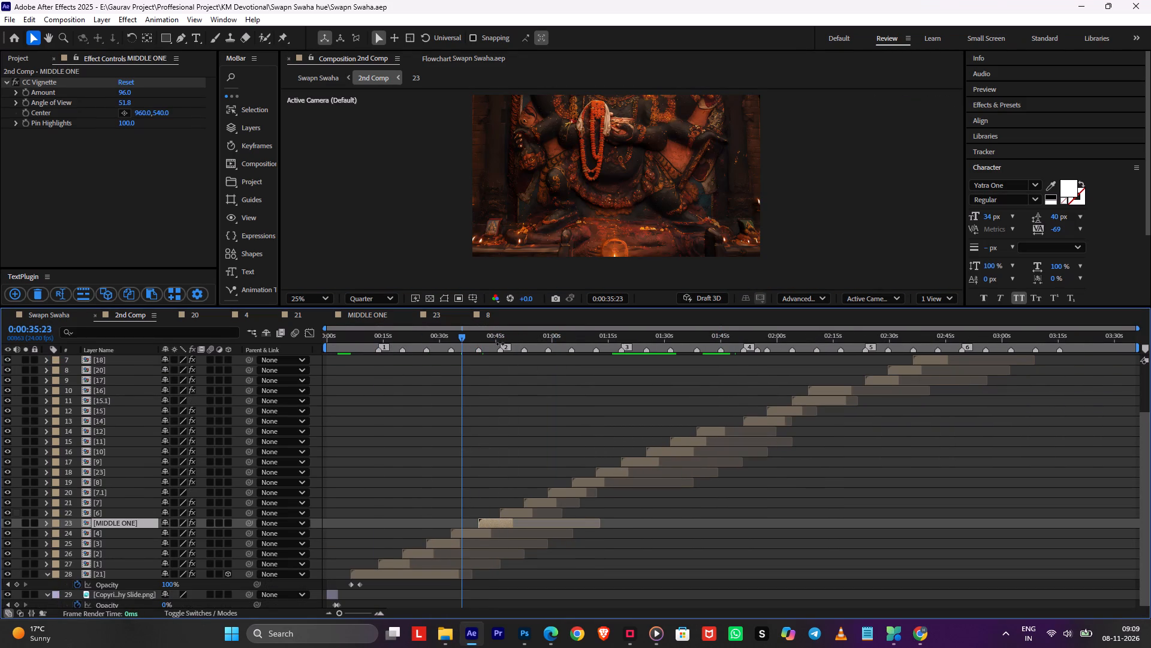
pyautogui.click(500, 344)
pyautogui.click(504, 343)
pyautogui.click(495, 334)
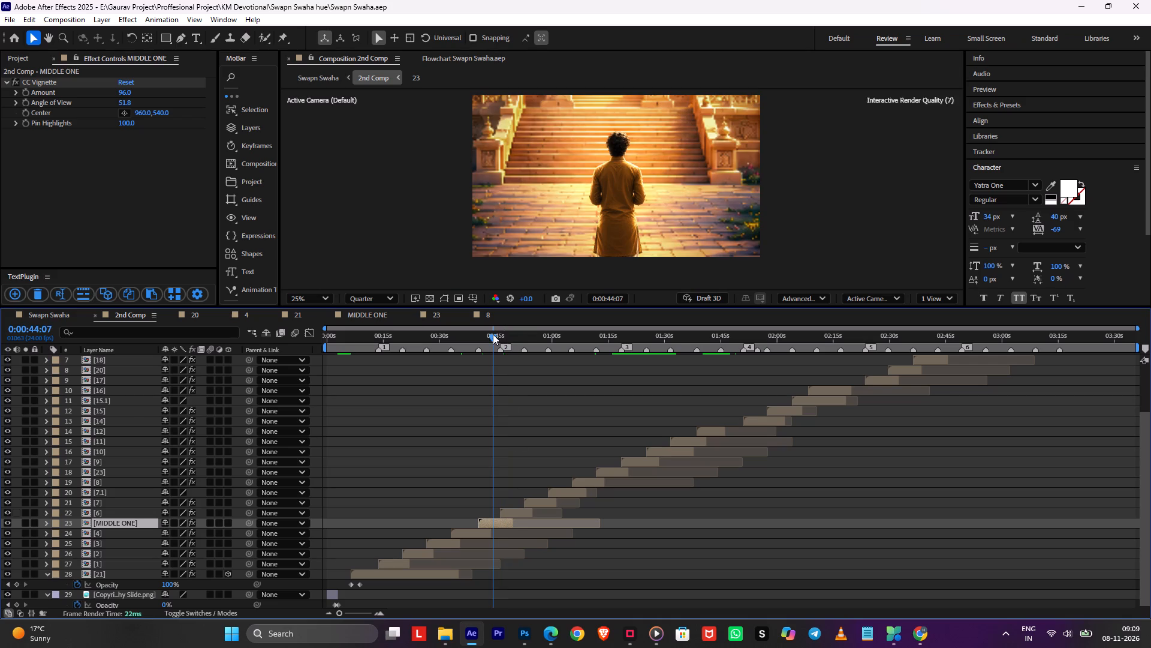
# Duplicate the MIDDLE ONE layer and its composition, swap the layer copy's source to MIDDLE ONE 2, and place it directly above layer 16.
pyautogui.hotkey('ctrl', 'd')
pyautogui.rightClick(499, 524)
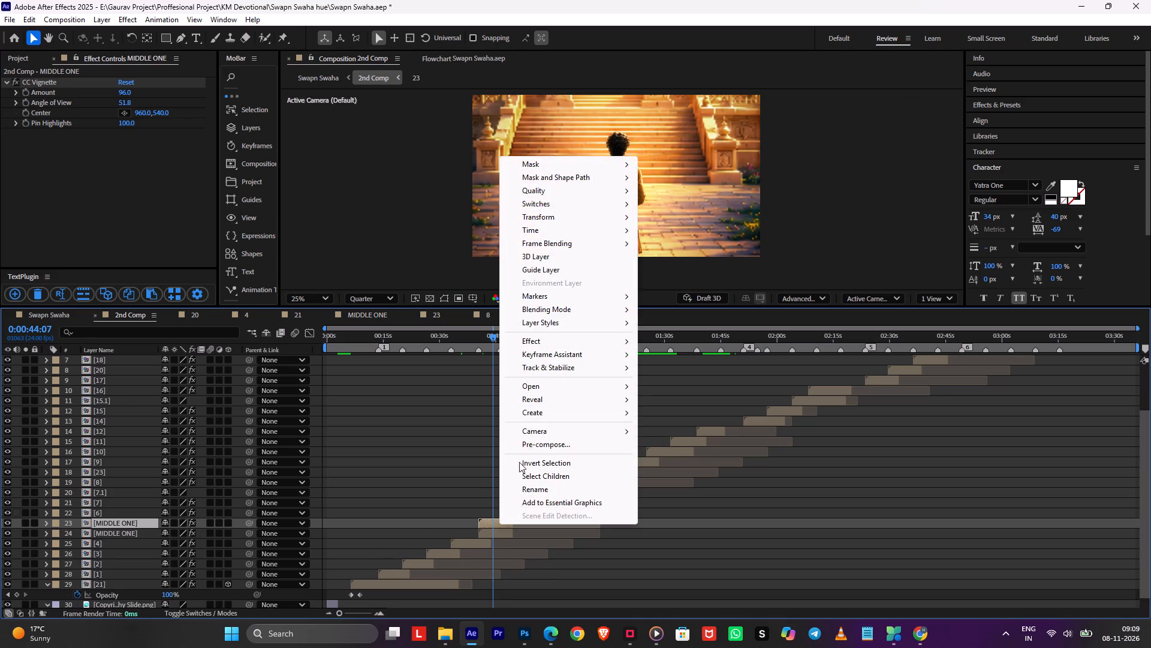
pyautogui.click(673, 409)
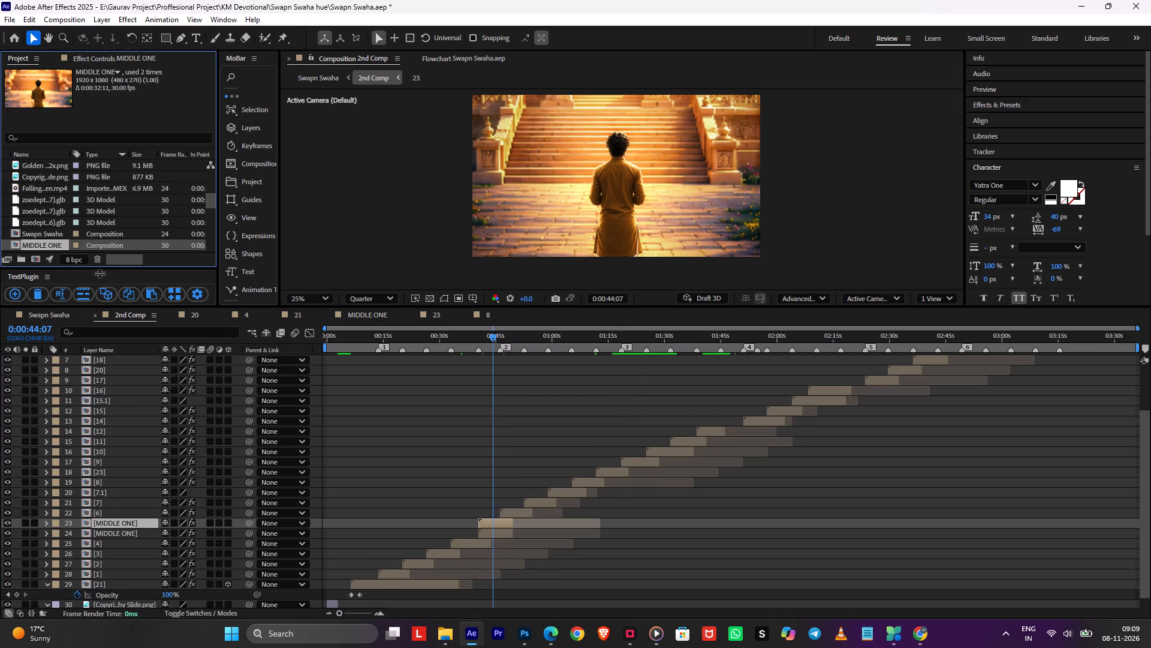
pyautogui.hotkey('ctrl', 'd')
pyautogui.moveTo(53, 245); pyautogui.dragTo(148, 303)
pyautogui.moveTo(148, 303); pyautogui.dragTo(139, 526)
pyautogui.moveTo(137, 524); pyautogui.dragTo(174, 382)
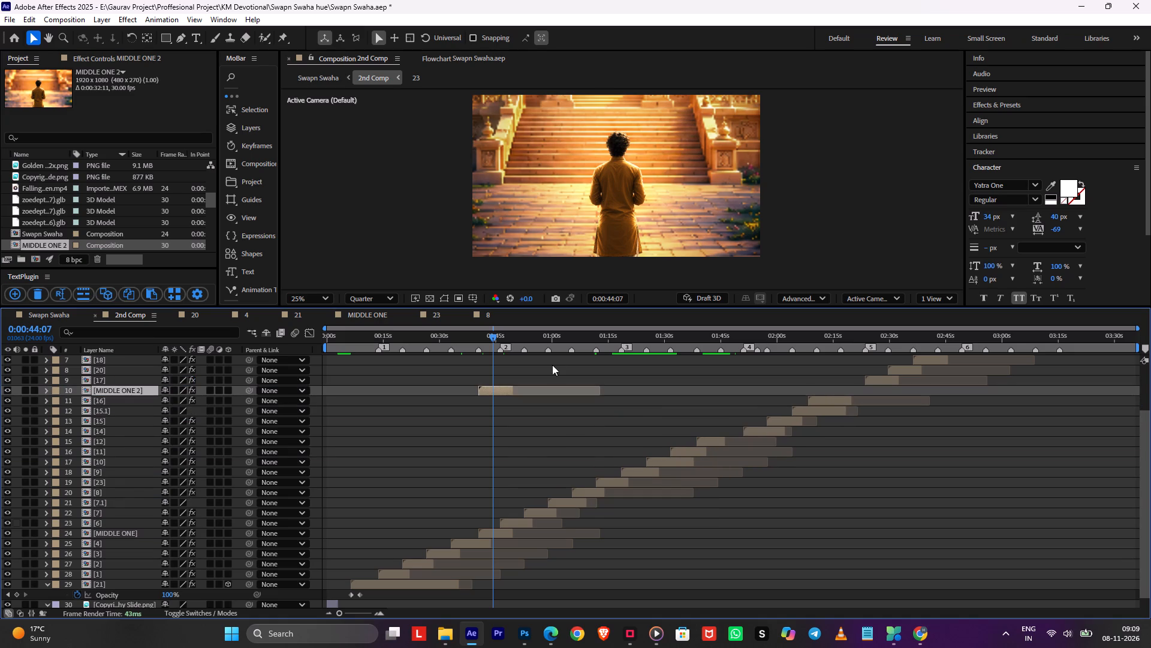
# Move the MIDDLE ONE 2 layer to start at 0:02:17:00 in 2nd Comp and save the project.
pyautogui.moveTo(485, 387); pyautogui.dragTo(843, 378)
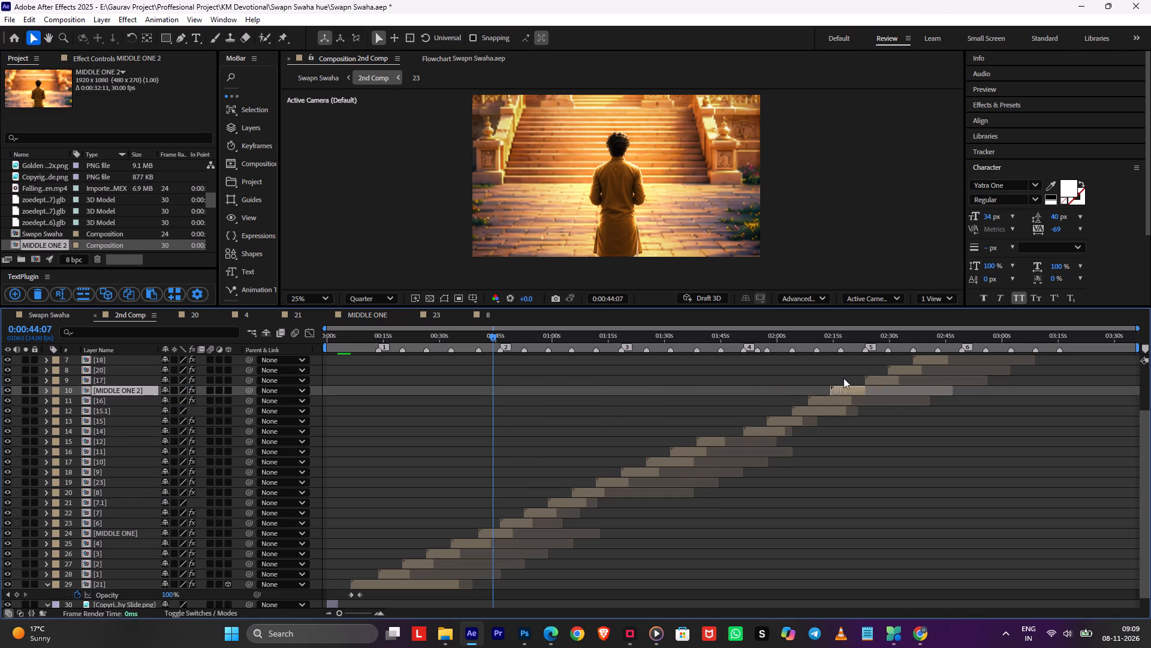
pyautogui.moveTo(843, 378); pyautogui.dragTo(842, 378)
pyautogui.click(842, 335)
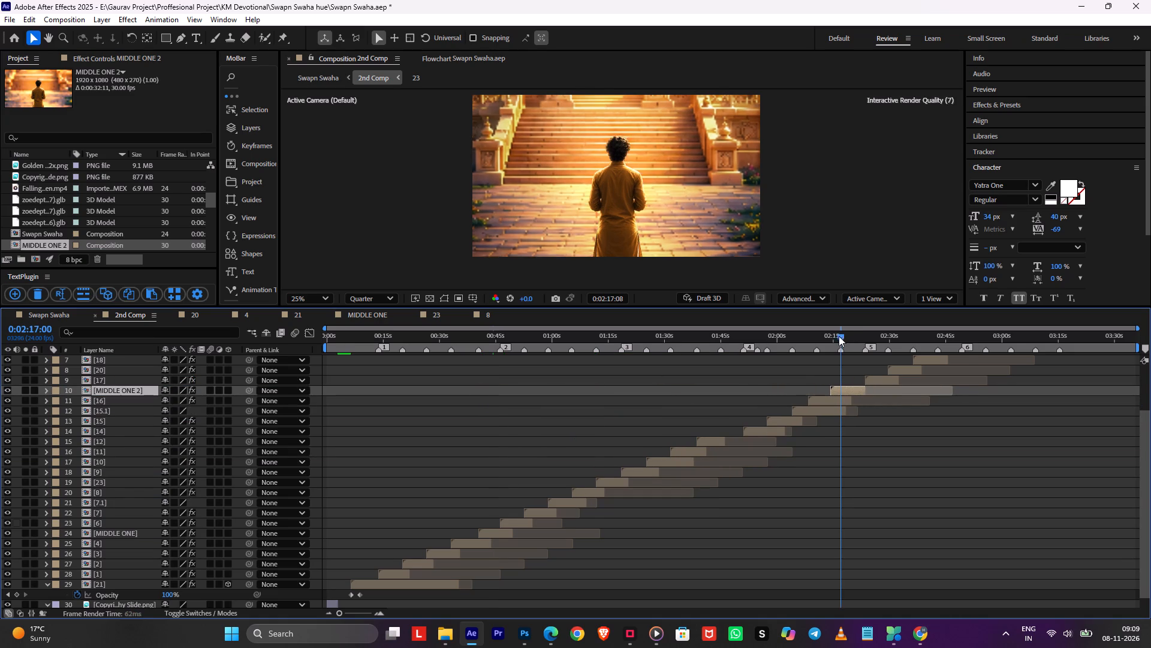
pyautogui.press('[')
pyautogui.keyDown('alt'); pyautogui.scroll(2, 866, 428); pyautogui.keyUp('alt')
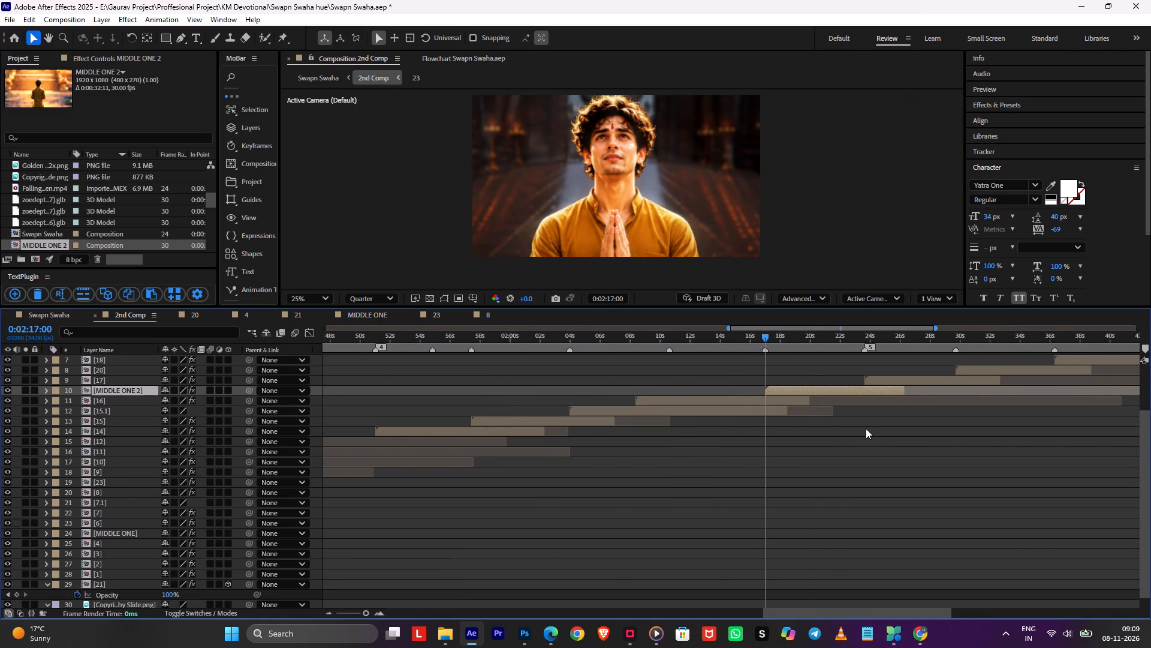
pyautogui.hotkey('ctrl', 's')
pyautogui.press('1')
pyautogui.press('Return')
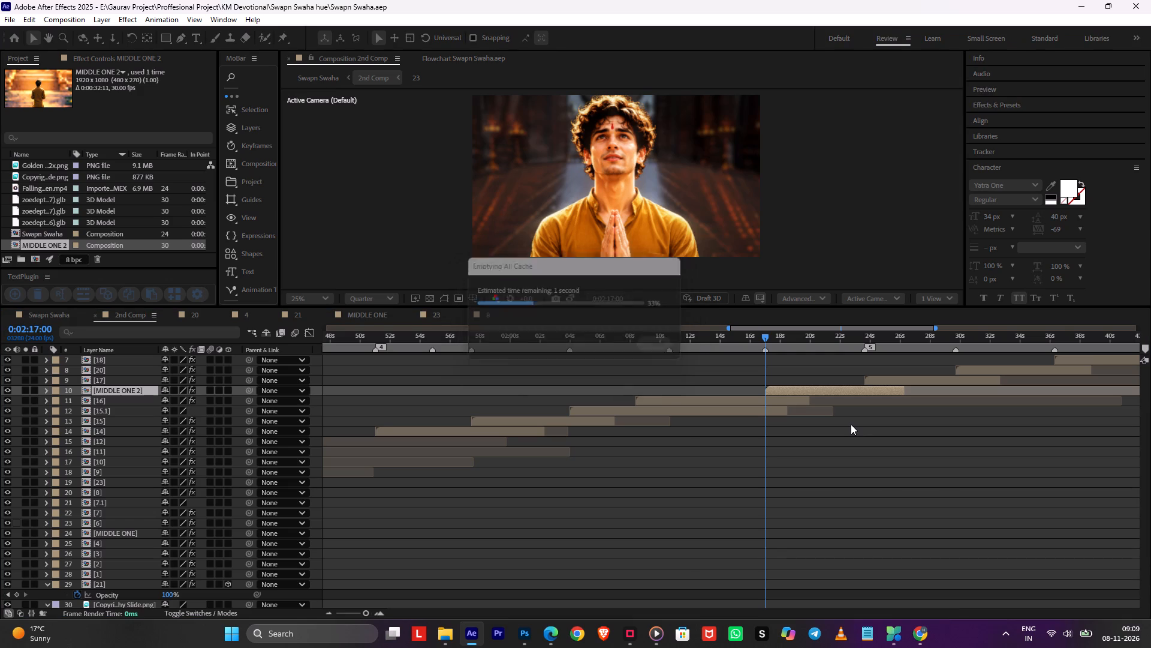
# Extend the end of layer 16 slightly further over the start of MIDDLE ONE 2.
pyautogui.click(809, 402)
pyautogui.moveTo(809, 400); pyautogui.dragTo(819, 404)
pyautogui.click(807, 427)
# Open MIDDLE ONE 2, change Null 1's starting Z position to 2466, and delete its Position keyframes.
pyautogui.doubleClick(768, 388)
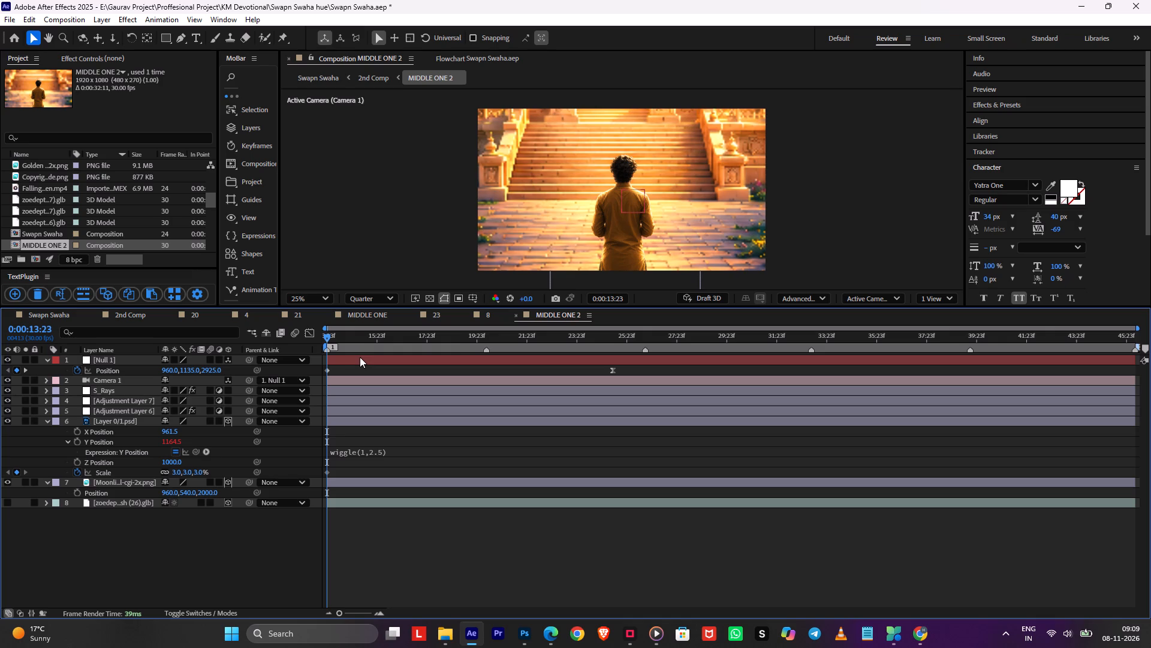
pyautogui.moveTo(204, 371); pyautogui.dragTo(0, 443)
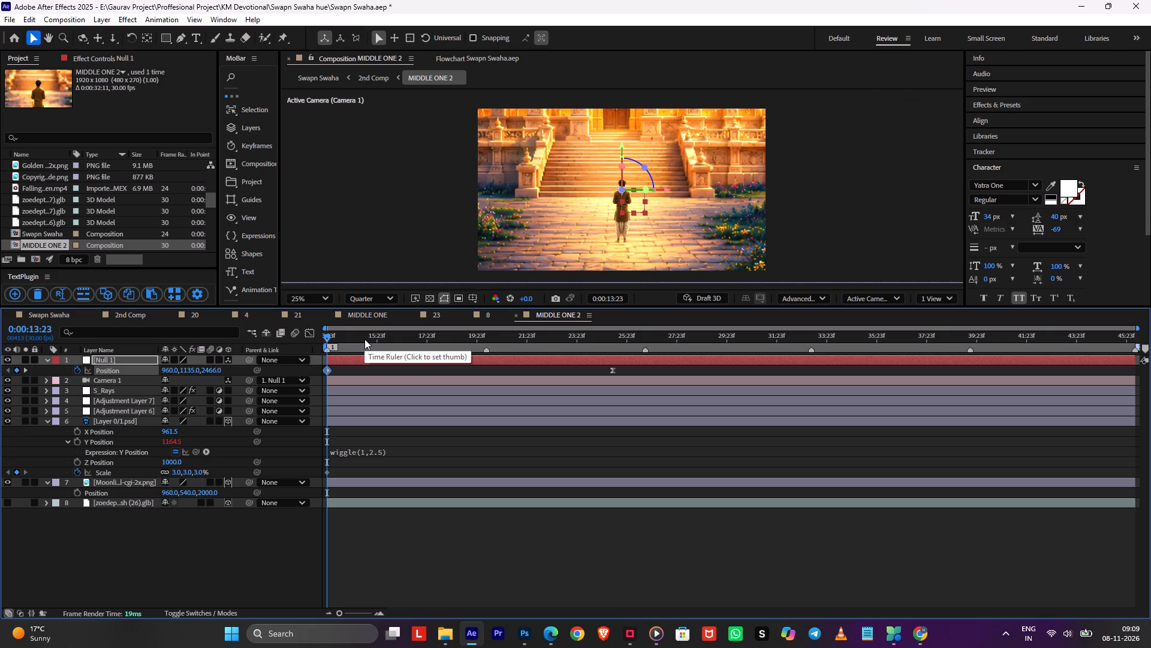
pyautogui.moveTo(364, 339); pyautogui.dragTo(613, 371)
pyautogui.keyDown('shift'); pyautogui.click(613, 371); pyautogui.keyUp('shift')
pyautogui.press('Delete')
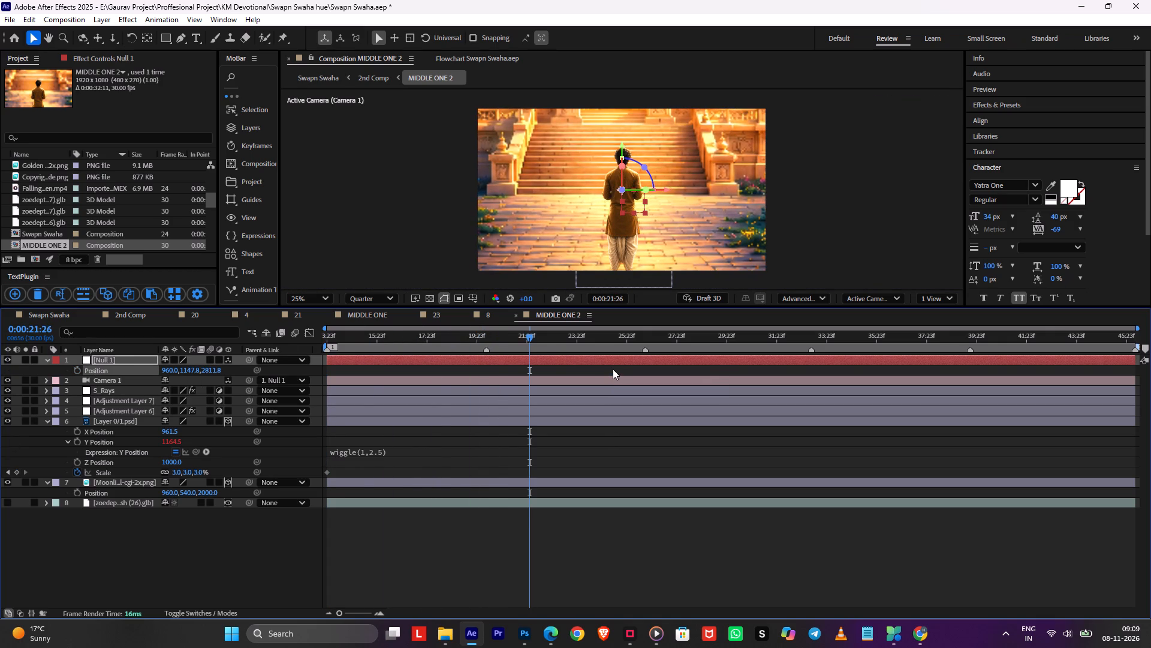
# At 0:00:25:07, set Null 1's Position to 960, 968.8, 2528.8 to reframe the camera on the temple door and stairs.
pyautogui.click(613, 341)
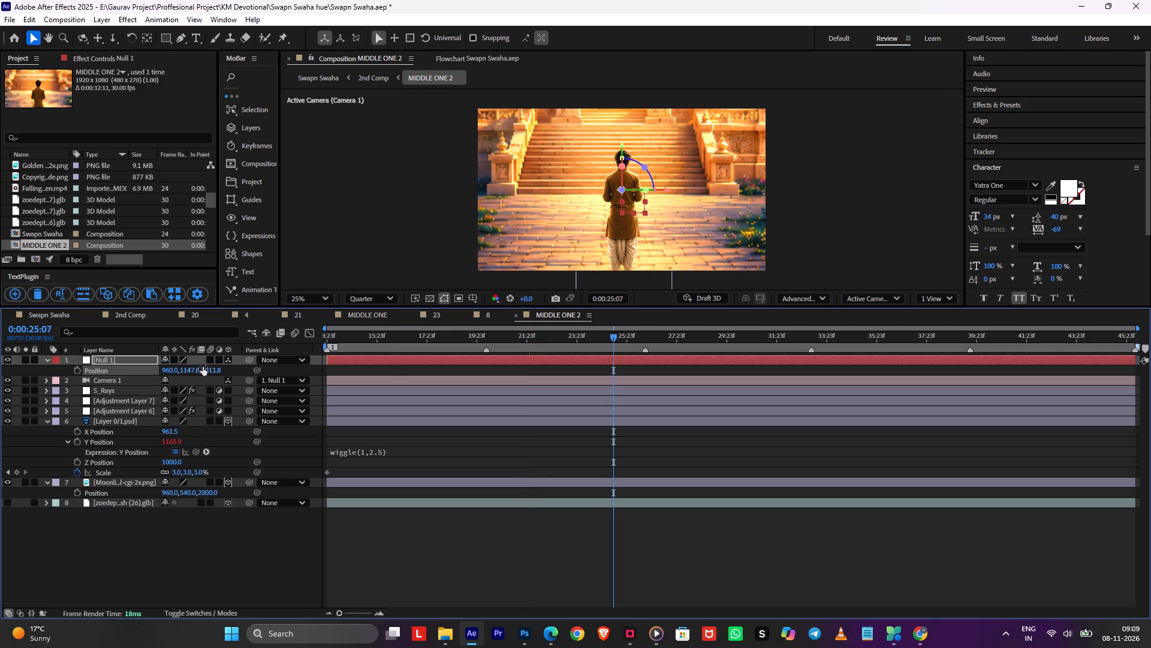
pyautogui.moveTo(206, 367); pyautogui.dragTo(73, 404)
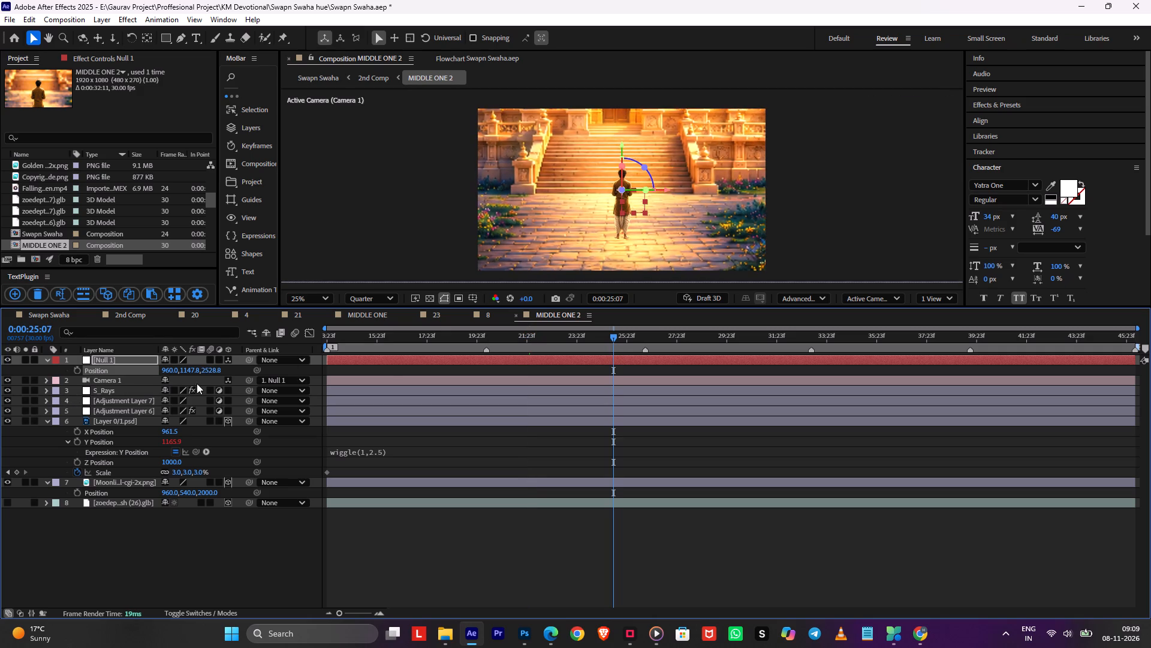
pyautogui.moveTo(191, 373); pyautogui.dragTo(91, 390)
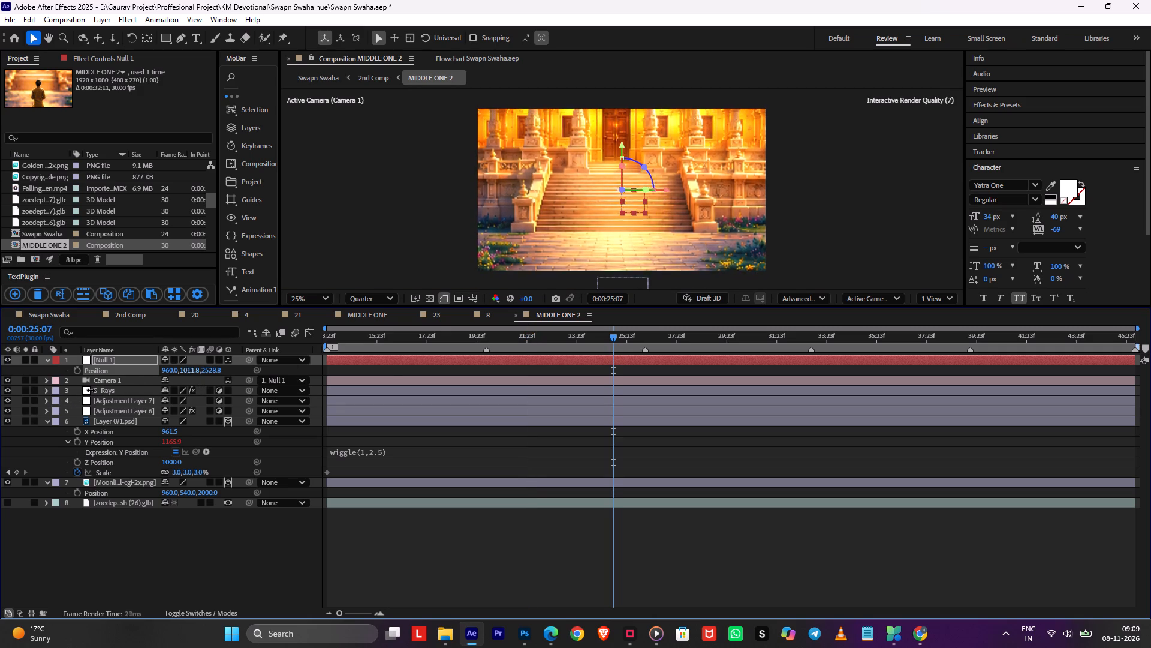
pyautogui.moveTo(91, 390); pyautogui.dragTo(56, 400)
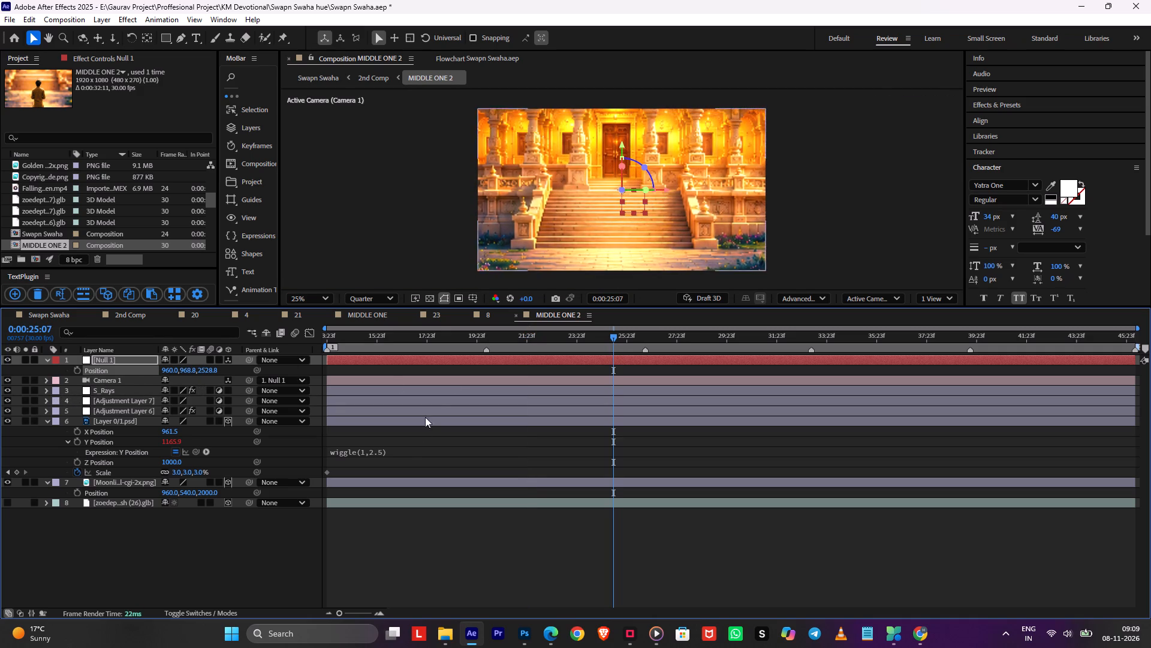
# Keyframe X Position of the man layer (Layer 0/1.psd) at the composition's start and raise him to a Y Position of about 1046.
pyautogui.click(77, 435)
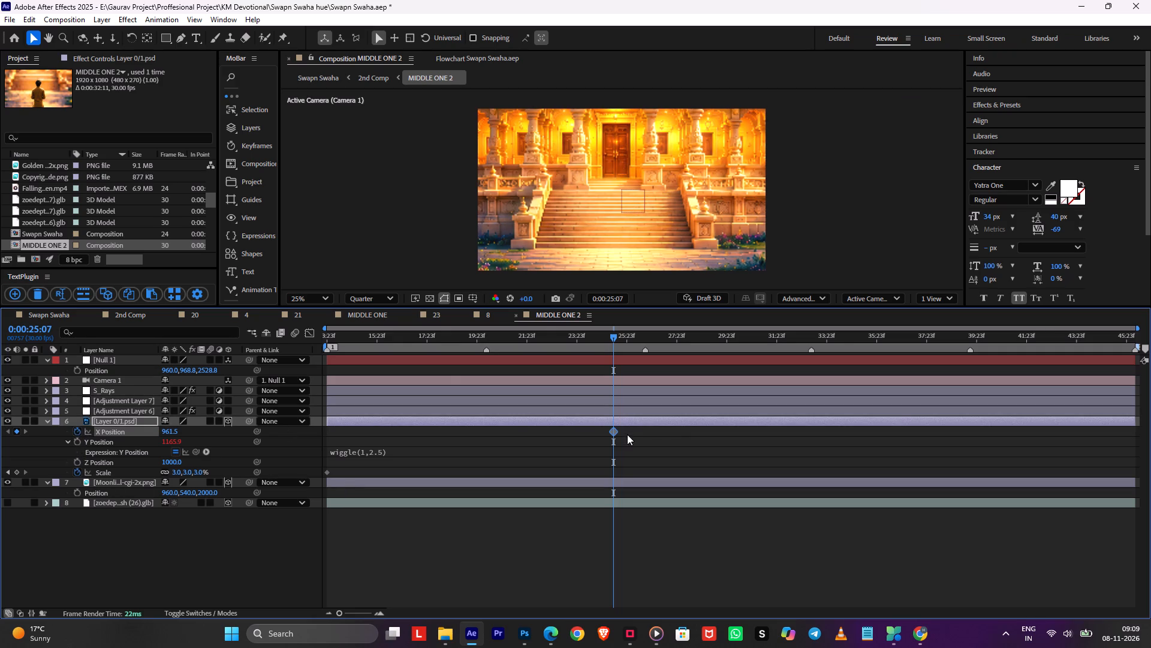
pyautogui.moveTo(611, 430); pyautogui.dragTo(339, 439)
pyautogui.moveTo(339, 439); pyautogui.dragTo(335, 440)
pyautogui.hotkey('shift', 'Up')
pyautogui.hotkey('shift', 'Up')
pyautogui.hotkey('shift', 'Up')
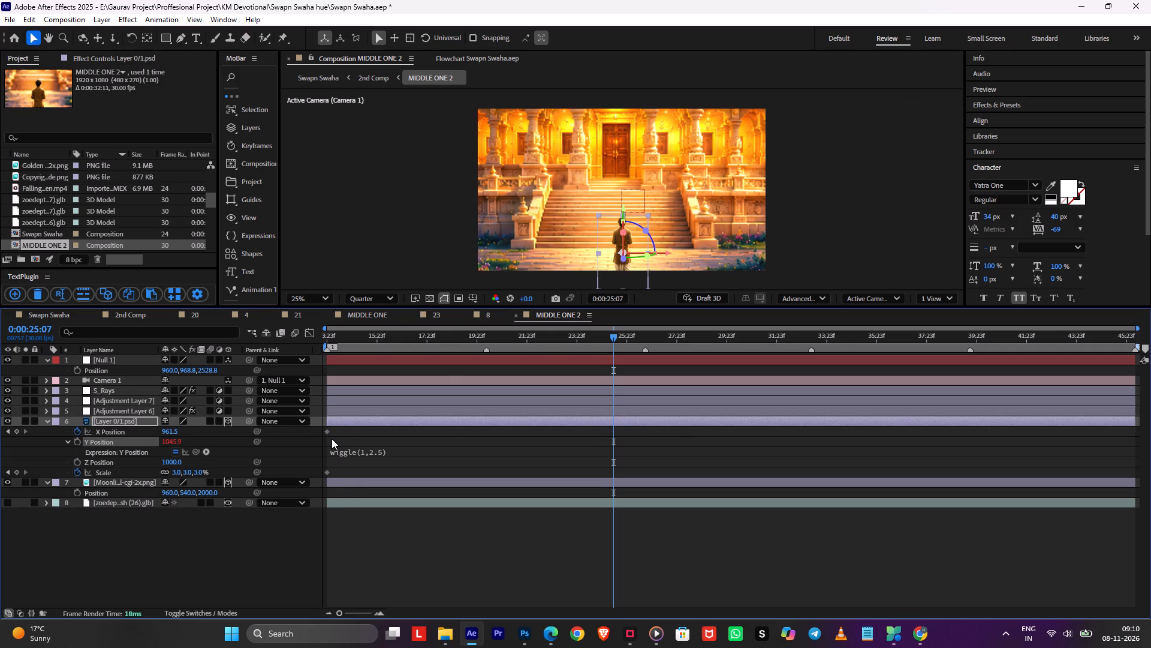
pyautogui.click(414, 425)
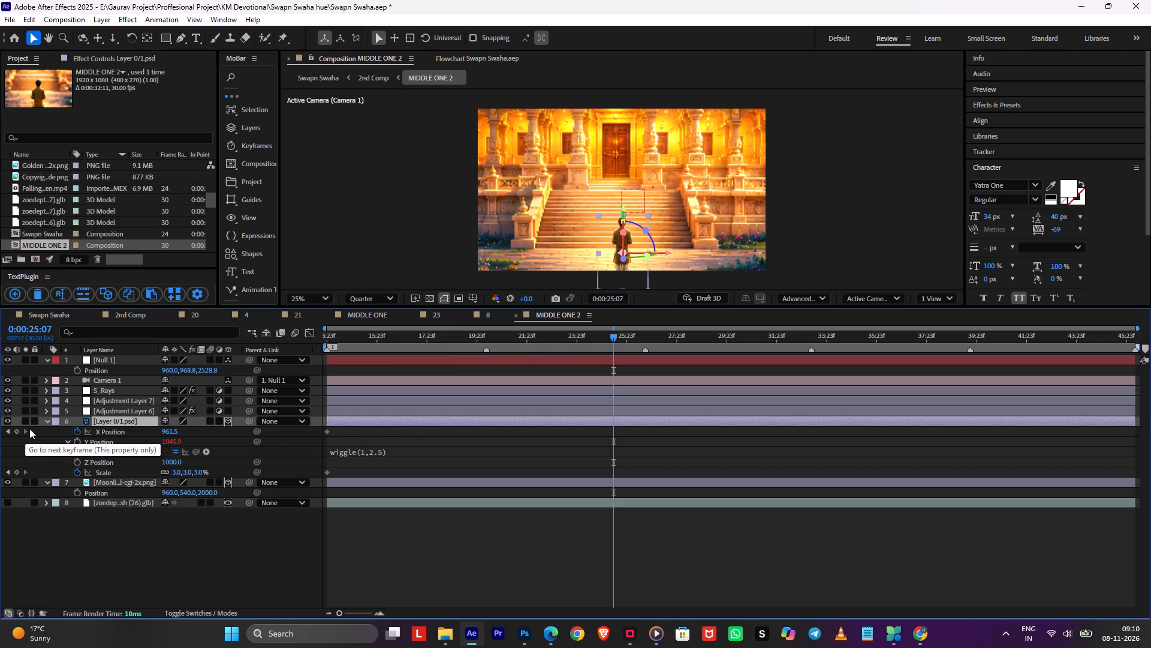
# Undo the man layer's raise and remove the X Position keyframes from Layer 0/1.psd.
pyautogui.hotkey('ctrl', 'z')
pyautogui.hotkey('ctrl', 'z')
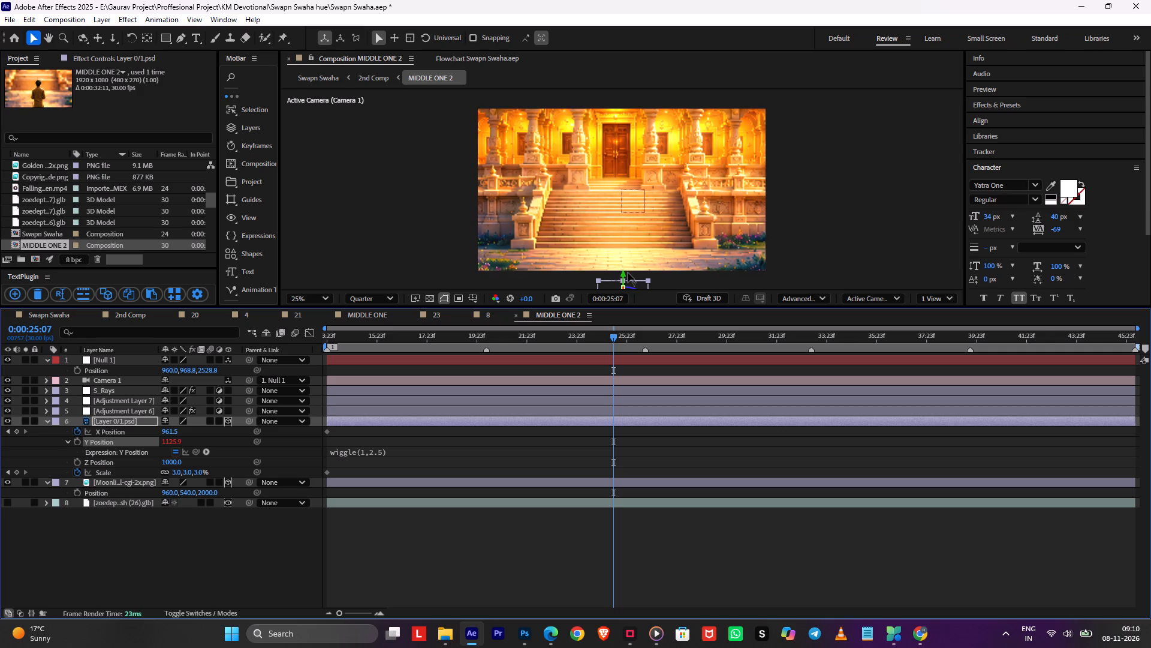
pyautogui.moveTo(622, 276); pyautogui.dragTo(622, 260)
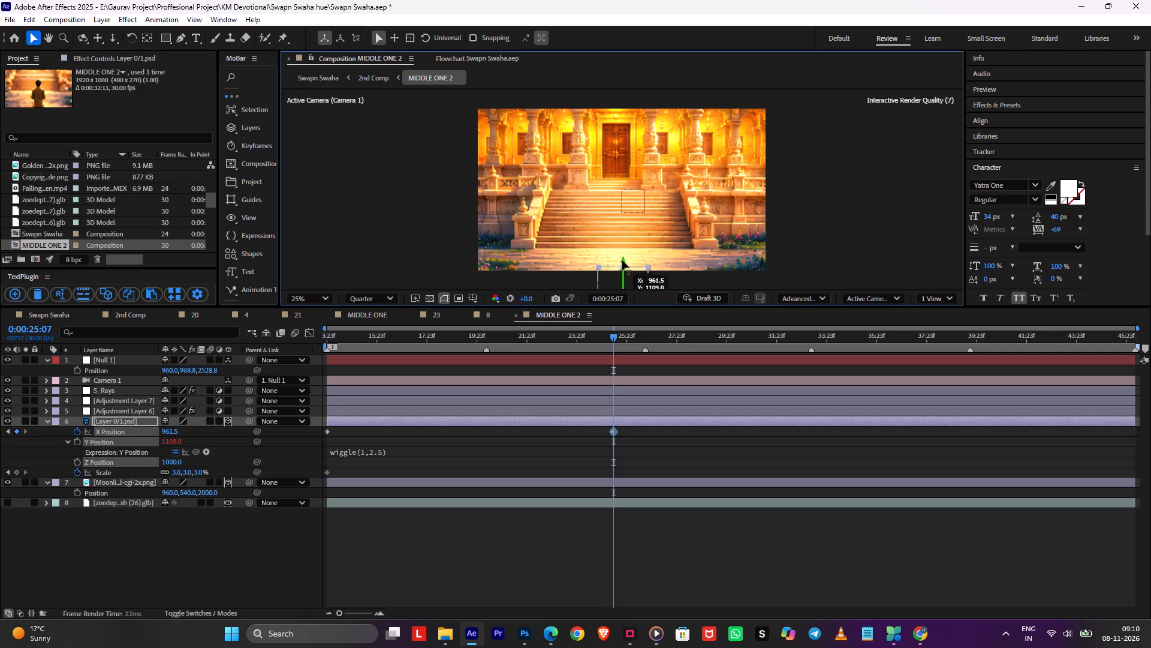
pyautogui.hotkey('ctrl', 'z')
pyautogui.click(76, 430)
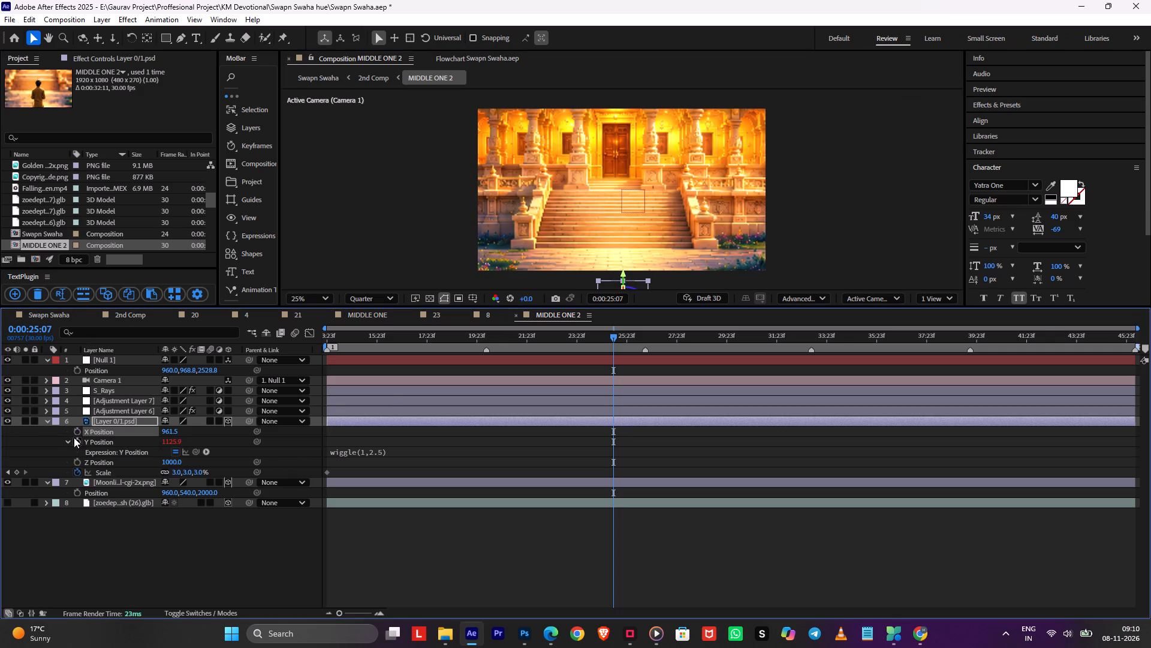
# Keyframe the man layer's Y Position at the composition's start, raise him to about 1066 at 0:00:25:07, and Easy Ease that end keyframe.
pyautogui.click(76, 441)
pyautogui.moveTo(613, 443); pyautogui.dragTo(613, 442)
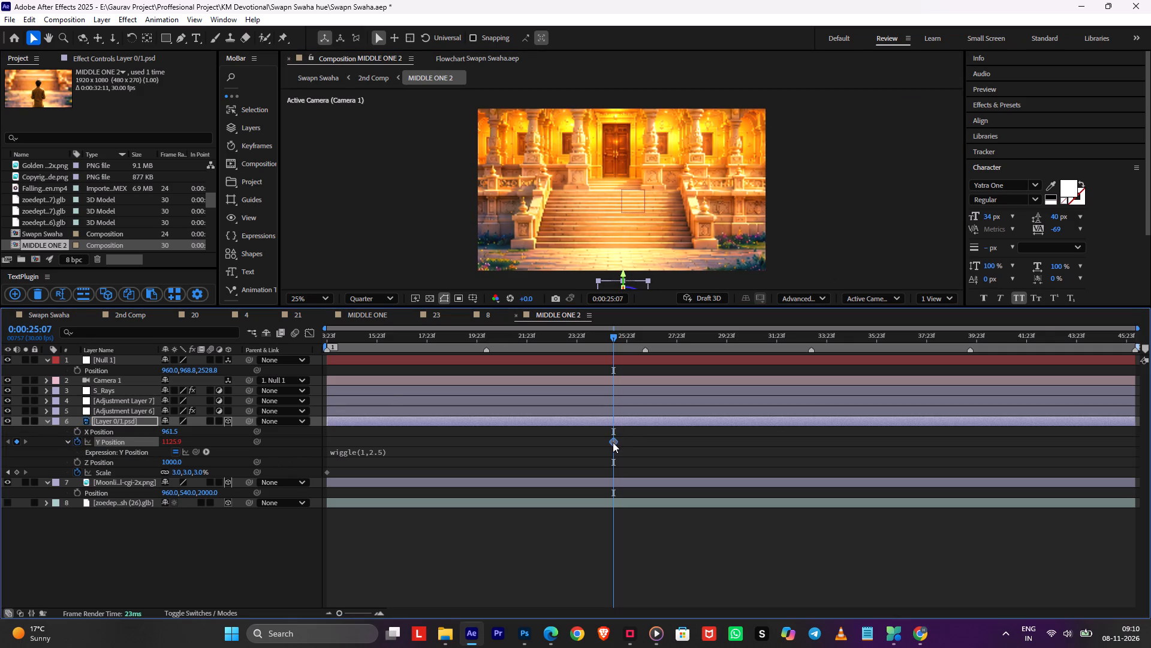
pyautogui.moveTo(613, 442); pyautogui.dragTo(324, 451)
pyautogui.moveTo(623, 272); pyautogui.dragTo(623, 241)
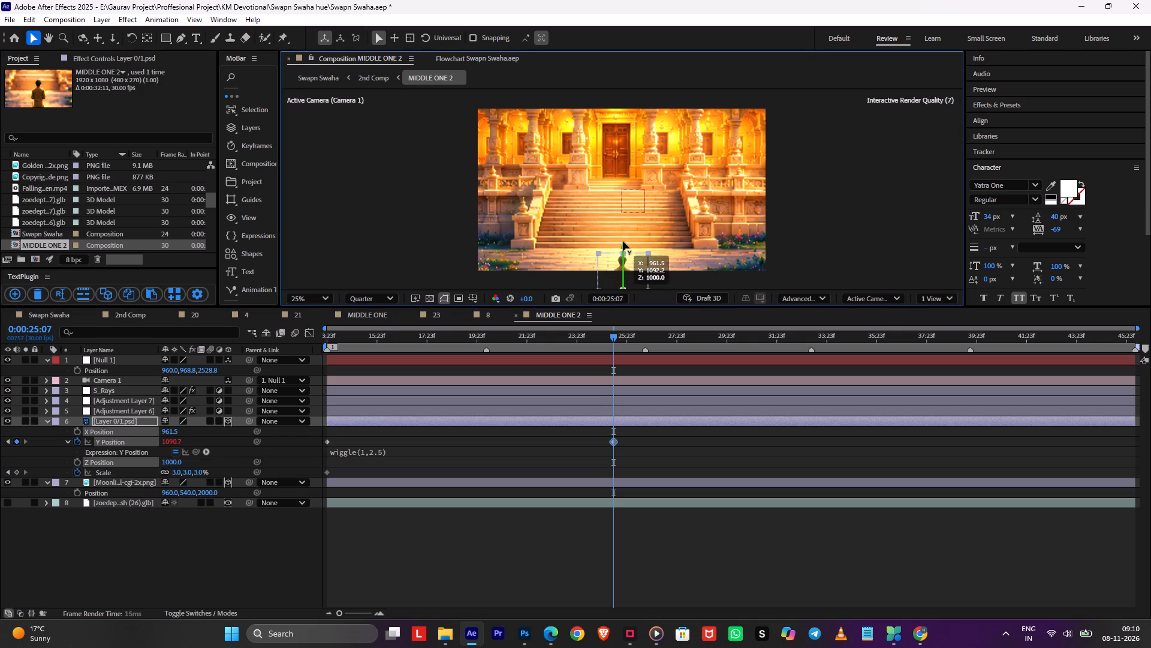
pyautogui.moveTo(623, 241); pyautogui.dragTo(623, 221)
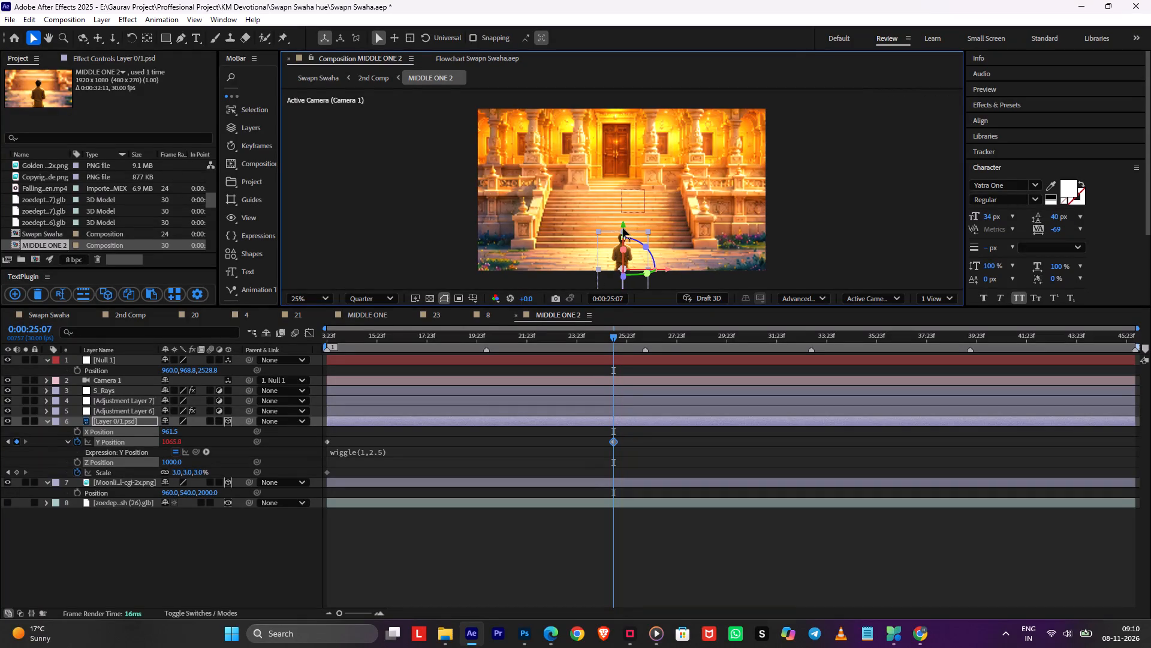
pyautogui.press('F9')
# Animate Null 1's Position from Y 1055.8 at 0:00:13:23 to the existing framing at 0:00:25:07, with Easy Ease on the end keyframe.
pyautogui.scroll(2, 583, 421)
pyautogui.moveTo(581, 339); pyautogui.dragTo(266, 379)
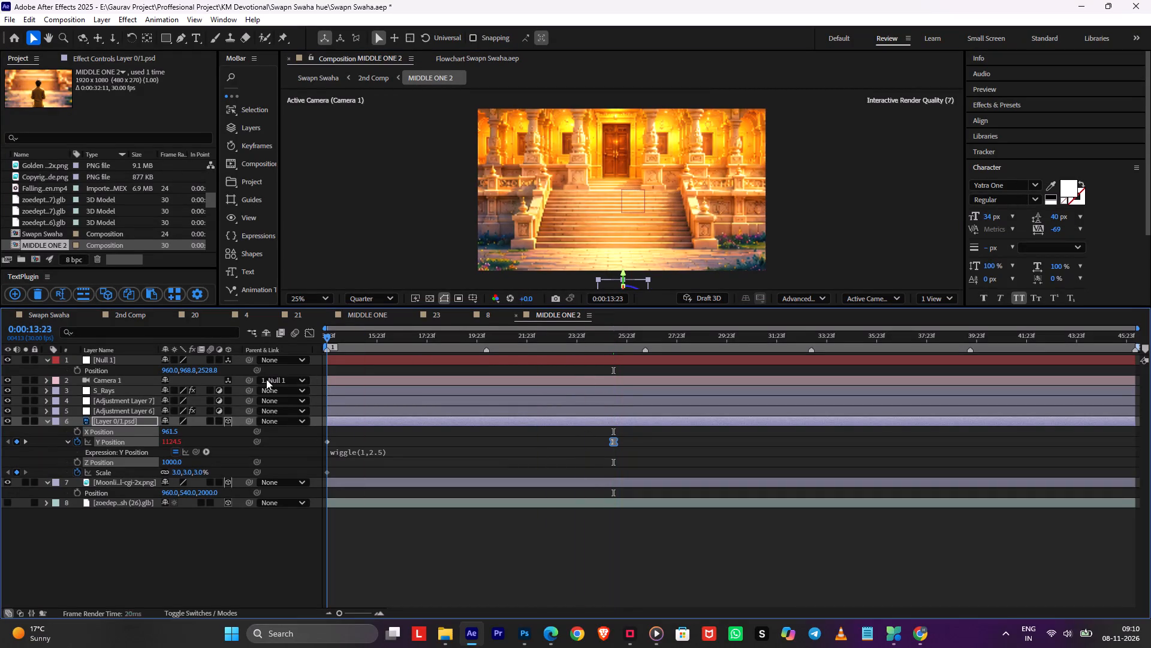
pyautogui.moveTo(266, 379); pyautogui.dragTo(222, 394)
pyautogui.click(79, 370)
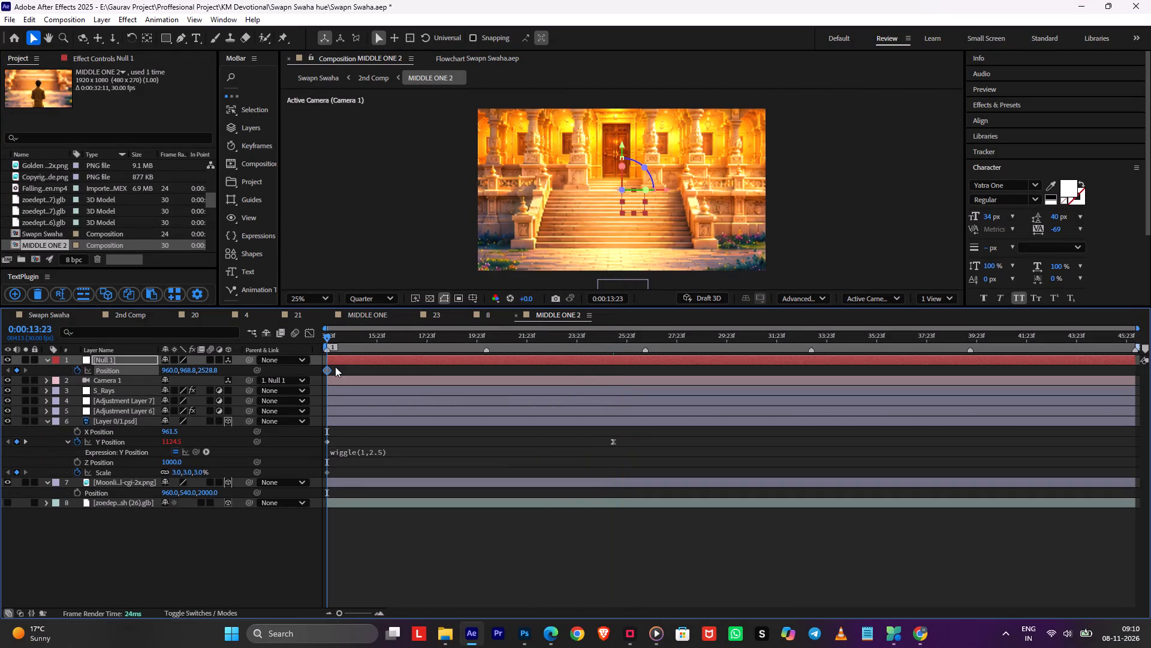
pyautogui.moveTo(329, 369); pyautogui.dragTo(611, 359)
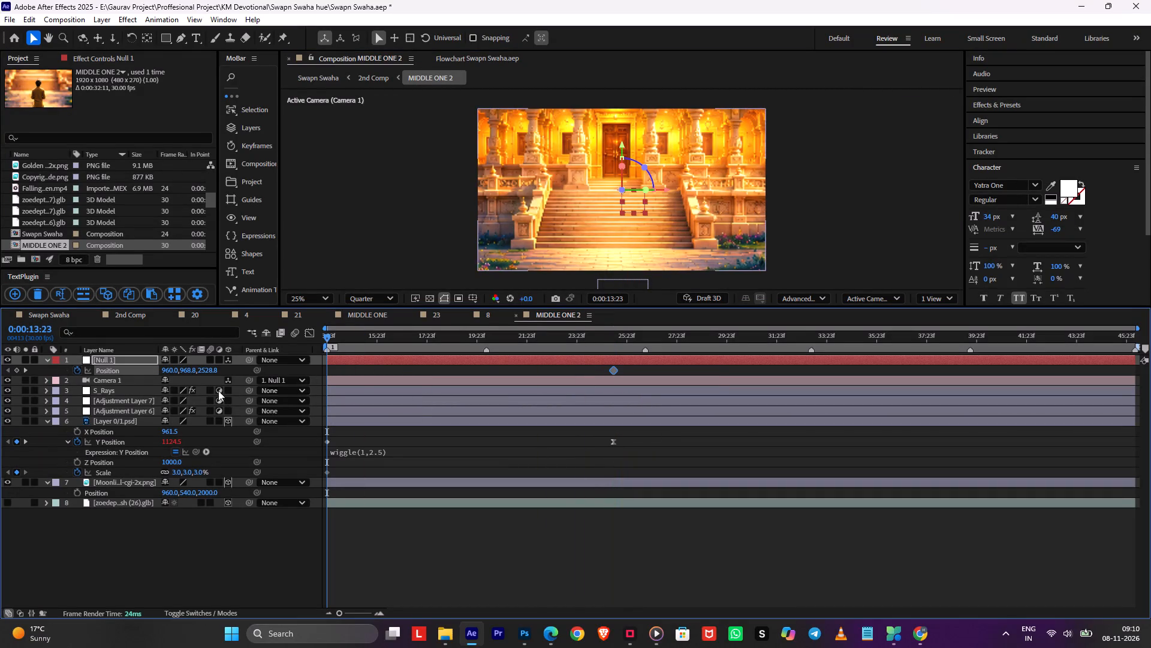
pyautogui.moveTo(186, 374); pyautogui.dragTo(293, 363)
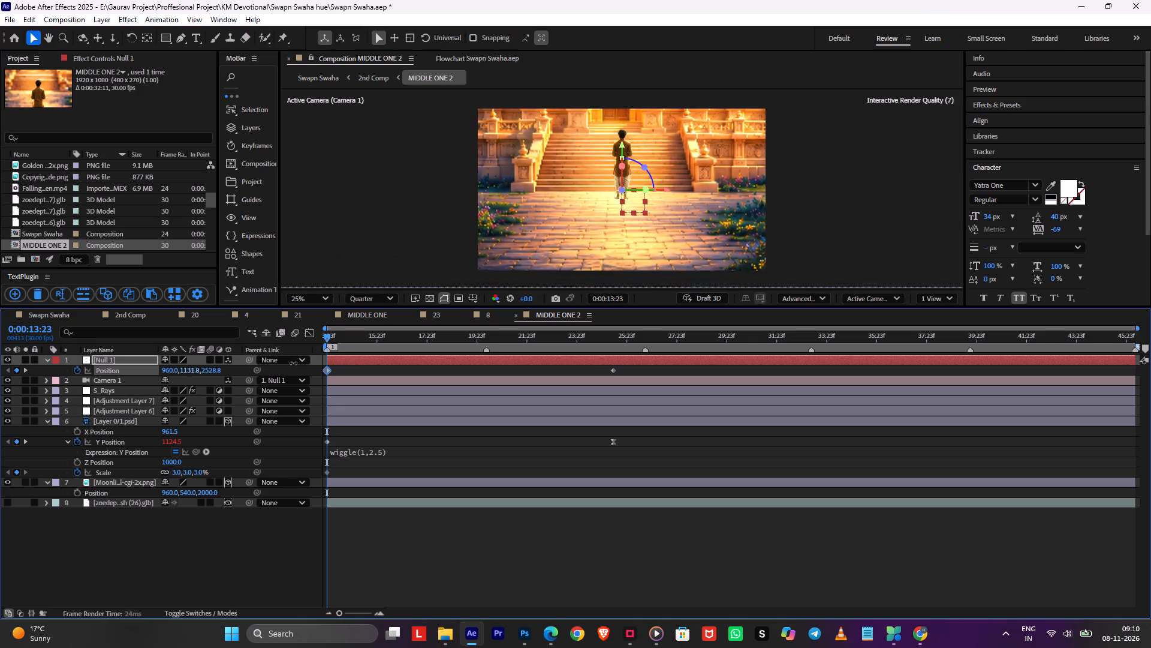
pyautogui.moveTo(293, 363); pyautogui.dragTo(239, 374)
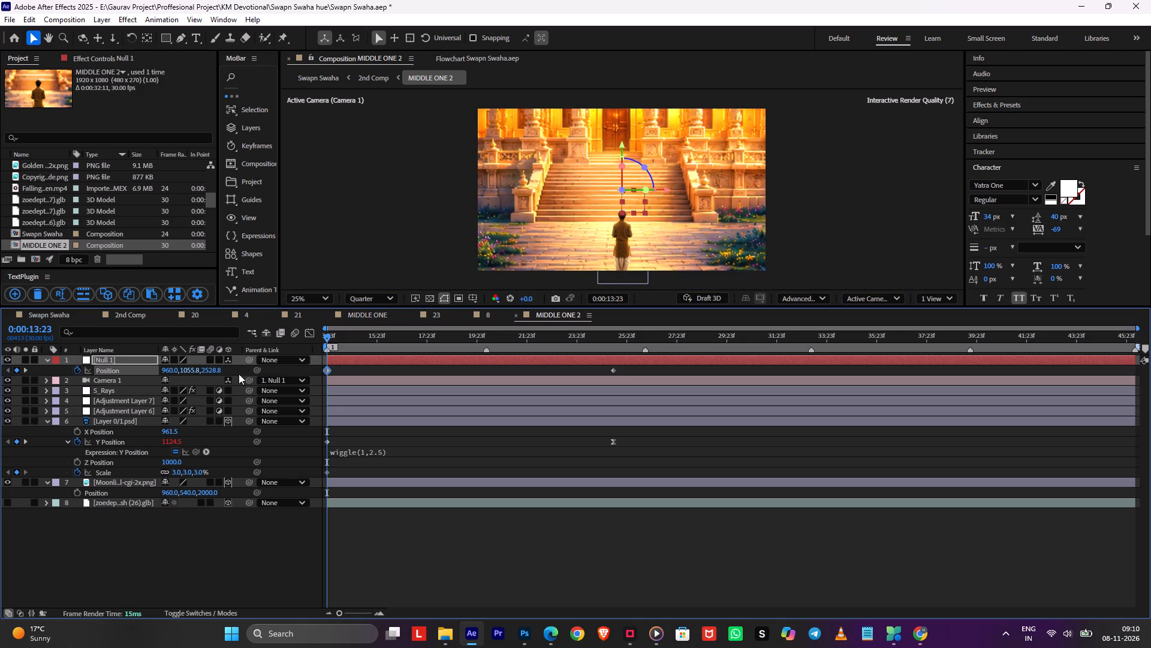
pyautogui.moveTo(587, 372); pyautogui.dragTo(629, 377)
pyautogui.press('F9')
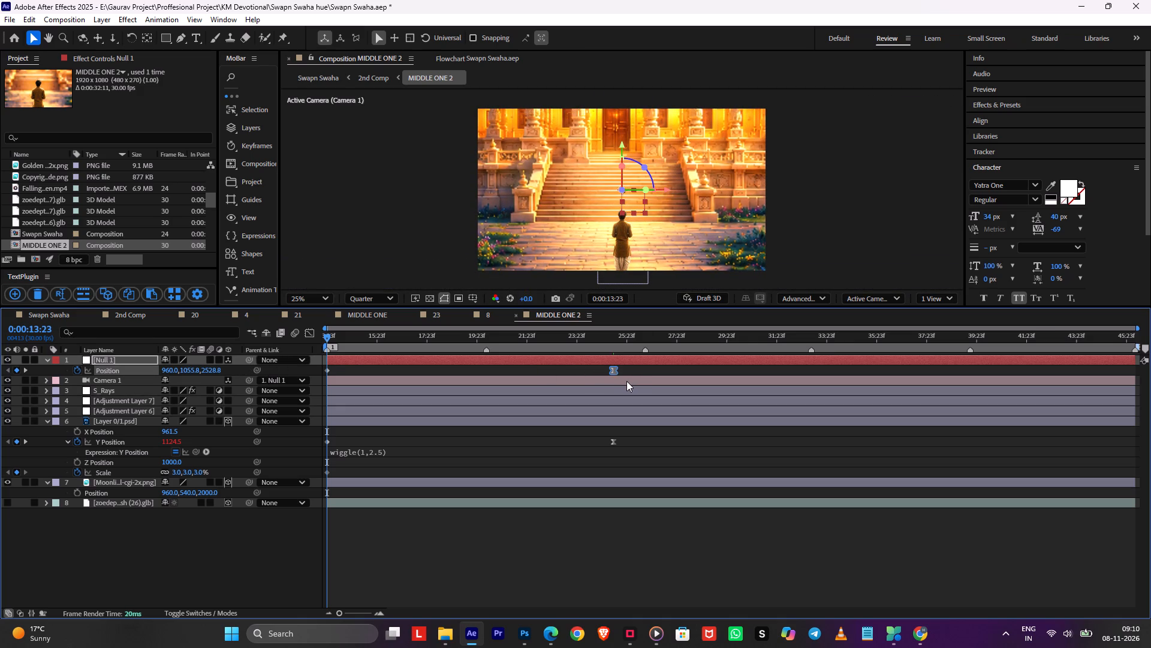
# Preview the camera and man animation in MIDDLE ONE 2 and save the project.
pyautogui.press('space')
pyautogui.hotkey('ctrl', 's')
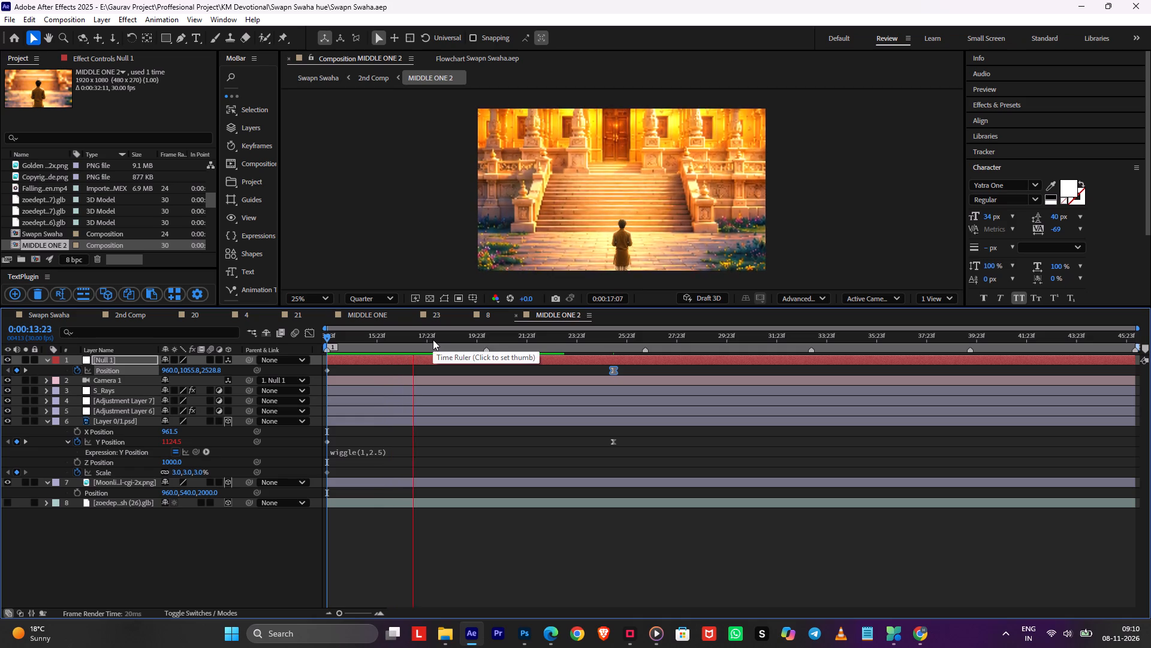
pyautogui.moveTo(433, 340); pyautogui.dragTo(553, 352)
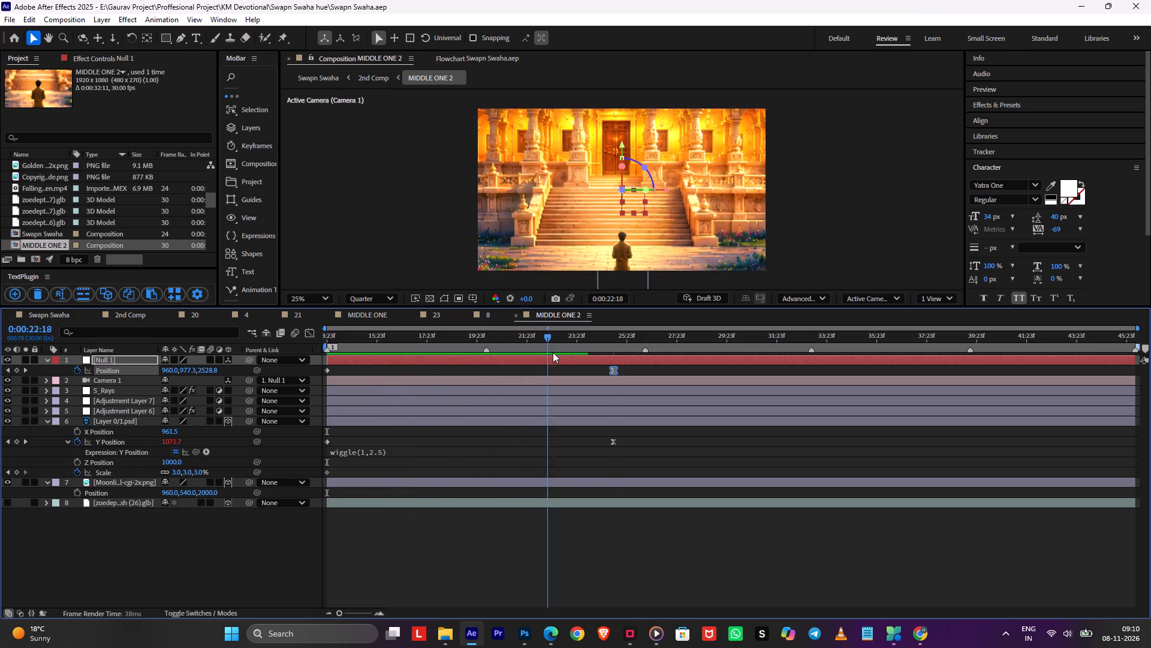
pyautogui.moveTo(553, 352); pyautogui.dragTo(616, 368)
# Return to 2nd Comp and preview the transition from layer 16 into MIDDLE ONE 2 and on into layer 17.
pyautogui.press('Tab')
pyautogui.click(383, 376)
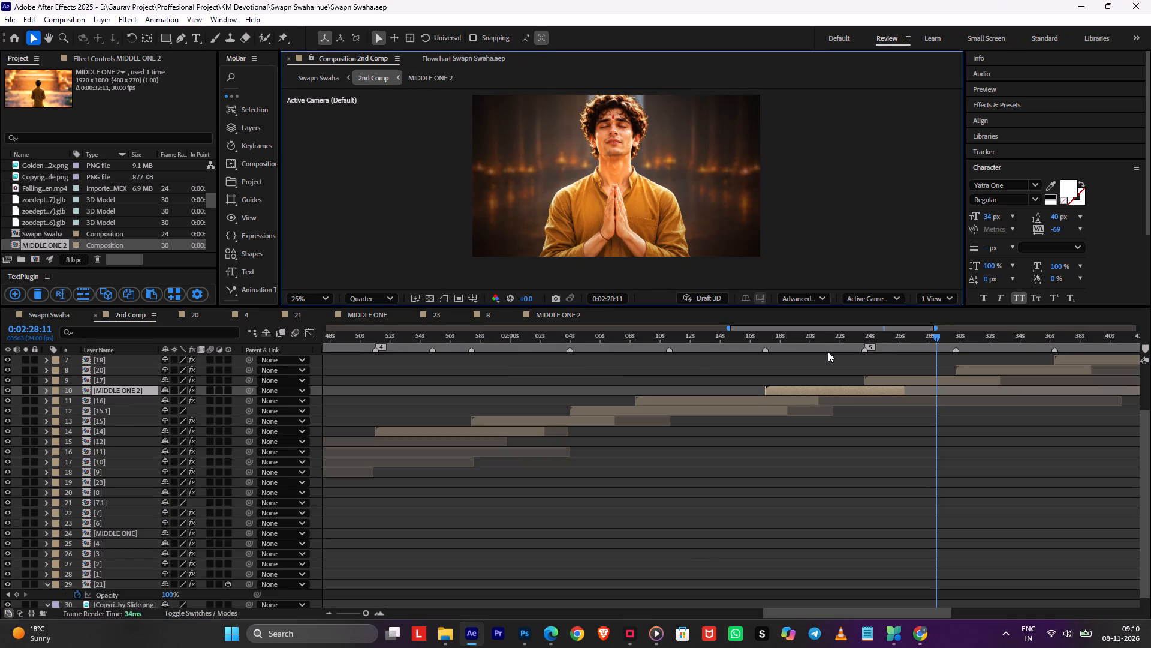
pyautogui.moveTo(854, 337); pyautogui.dragTo(764, 352)
pyautogui.press('space')
pyautogui.keyDown('alt'); pyautogui.scroll(2, 767, 370); pyautogui.keyUp('alt')
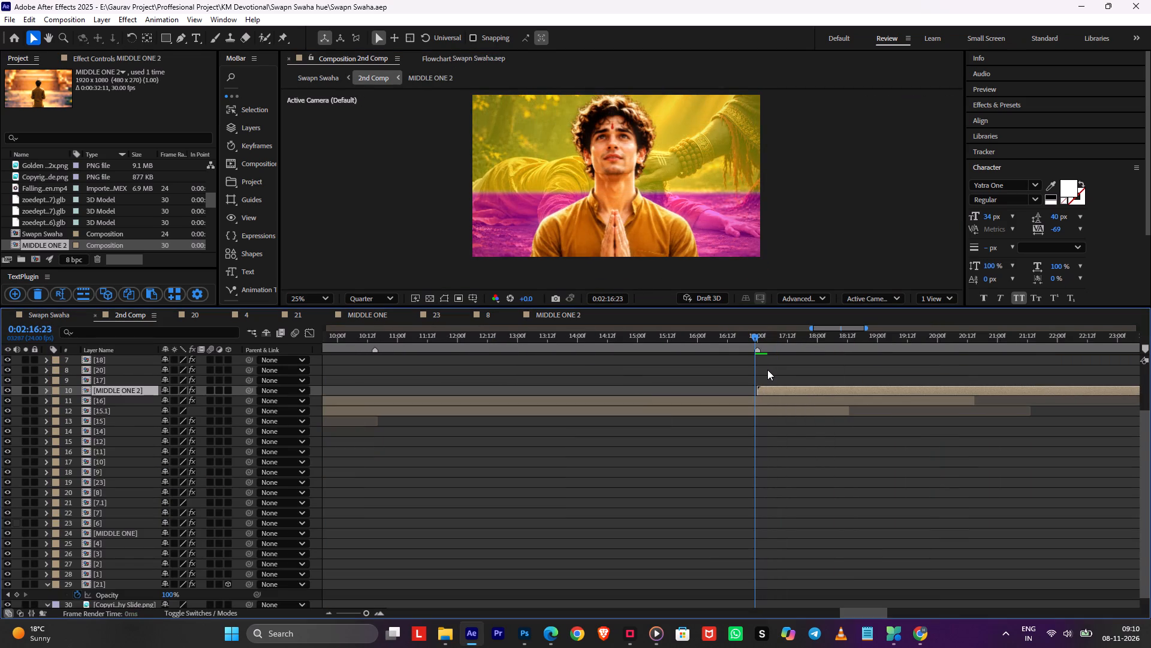
pyautogui.hotkey('ctrl', 's')
pyautogui.moveTo(765, 335); pyautogui.dragTo(736, 339)
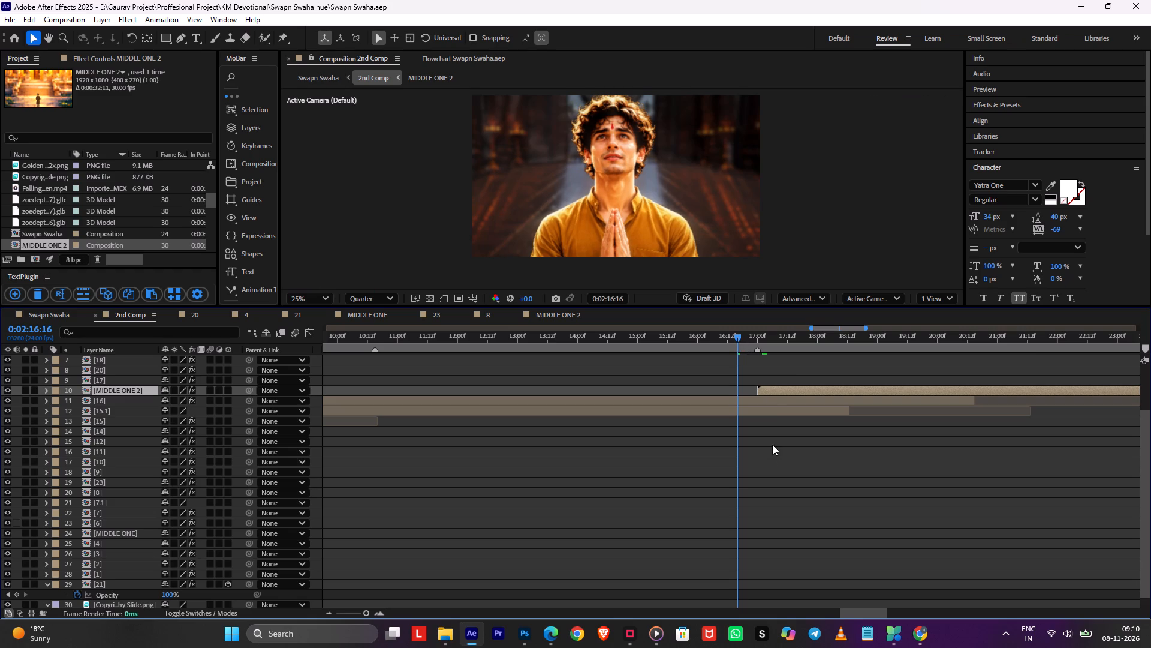
pyautogui.click(770, 454)
pyautogui.press('space')
pyautogui.keyDown('alt'); pyautogui.moveTo(836, 429); pyautogui.dragTo(544, 454, button='middle'); pyautogui.keyUp('alt')
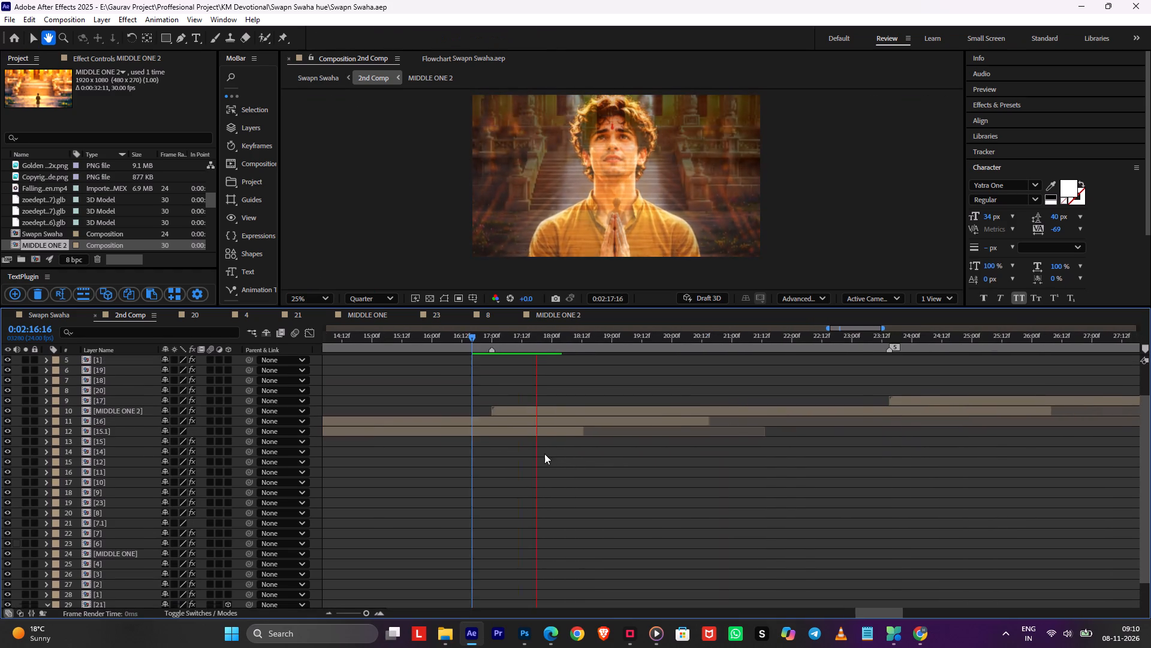
pyautogui.moveTo(473, 340); pyautogui.dragTo(461, 340)
pyautogui.press('space')
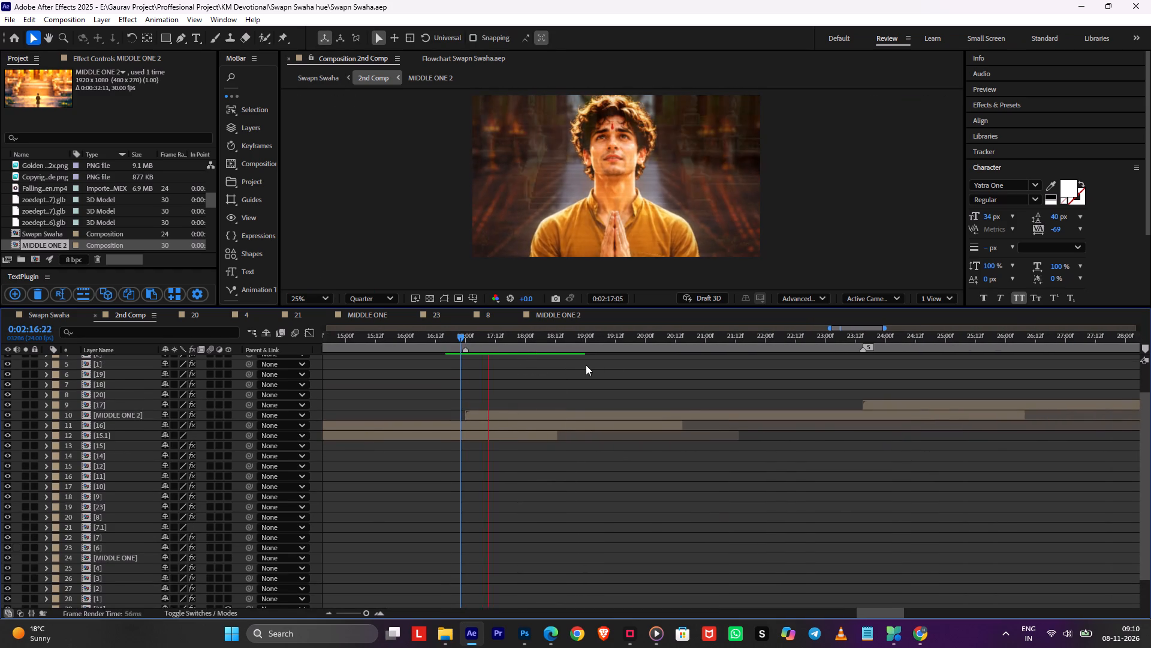
pyautogui.scroll(-1, 656, 367)
pyautogui.moveTo(656, 367); pyautogui.dragTo(522, 373, button='middle')
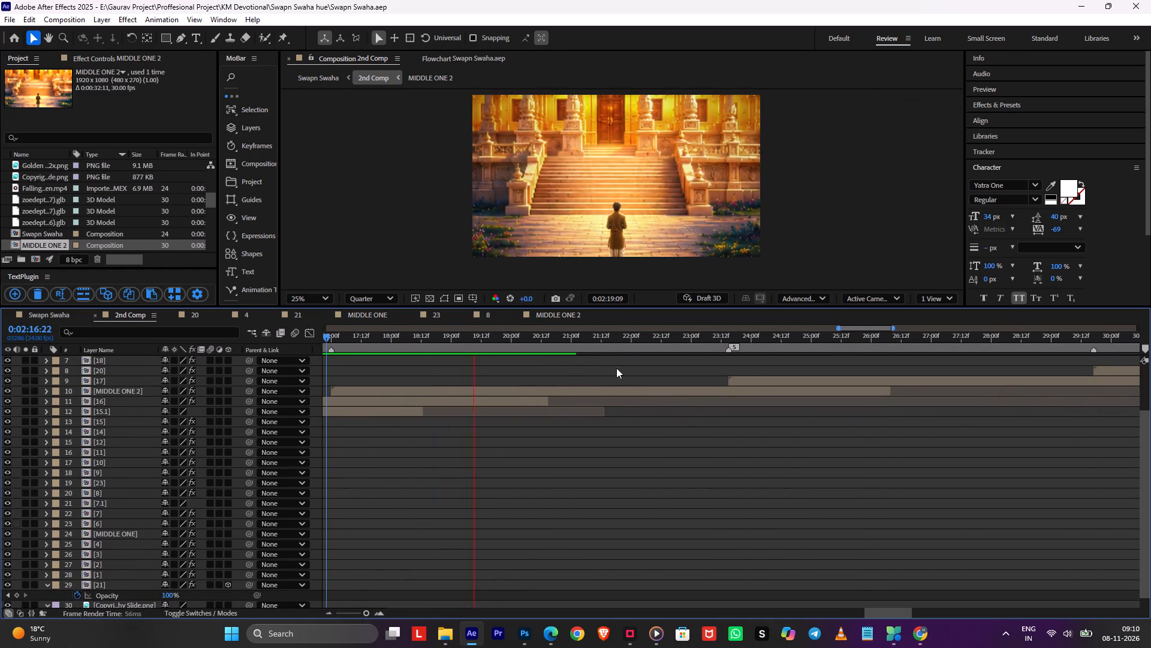
pyautogui.moveTo(727, 367); pyautogui.dragTo(490, 418, button='middle')
pyautogui.keyDown('alt'); pyautogui.scroll(-1, 539, 376); pyautogui.keyUp('alt')
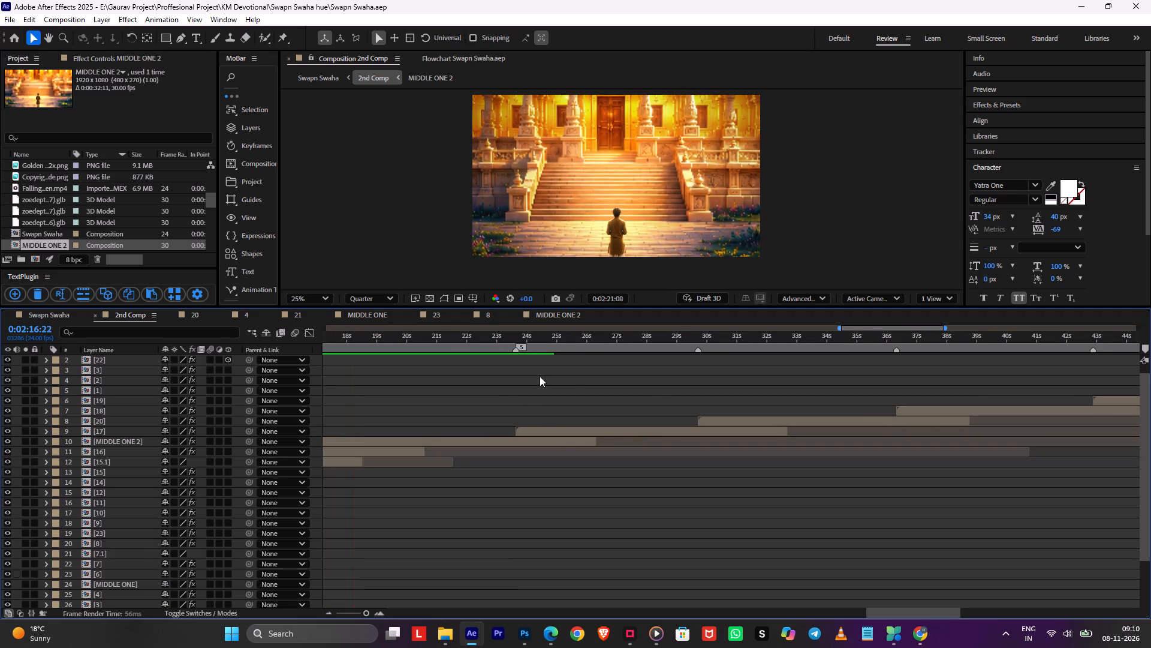
pyautogui.moveTo(570, 377); pyautogui.dragTo(489, 389, button='middle')
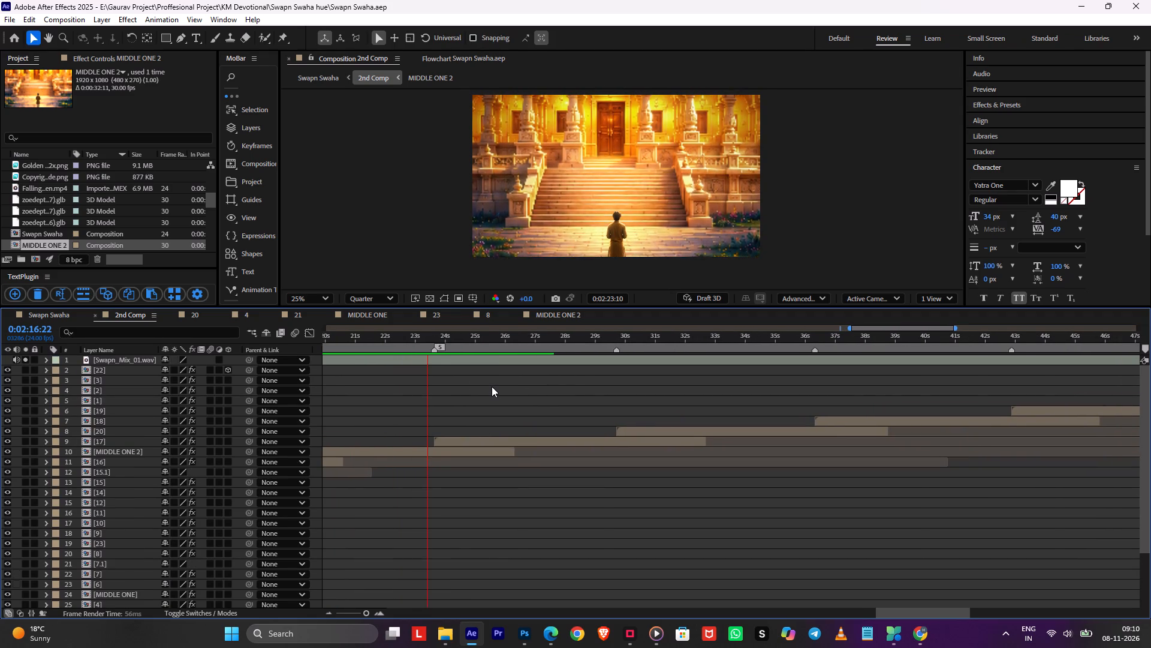
pyautogui.keyDown('alt'); pyautogui.scroll(-2, 599, 383); pyautogui.keyUp('alt')
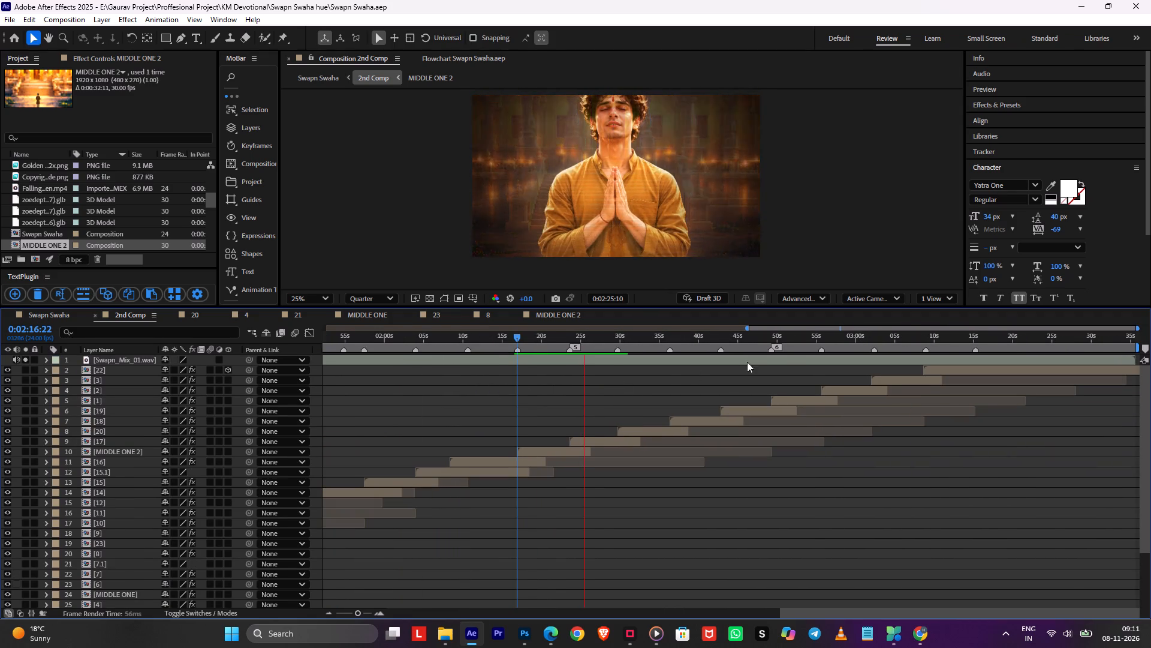
# Move the MIDDLE ONE 2 layer in 2nd Comp so that it starts at 0:01:44:23.
pyautogui.click(864, 334)
pyautogui.click(897, 337)
pyautogui.moveTo(897, 337); pyautogui.dragTo(924, 344)
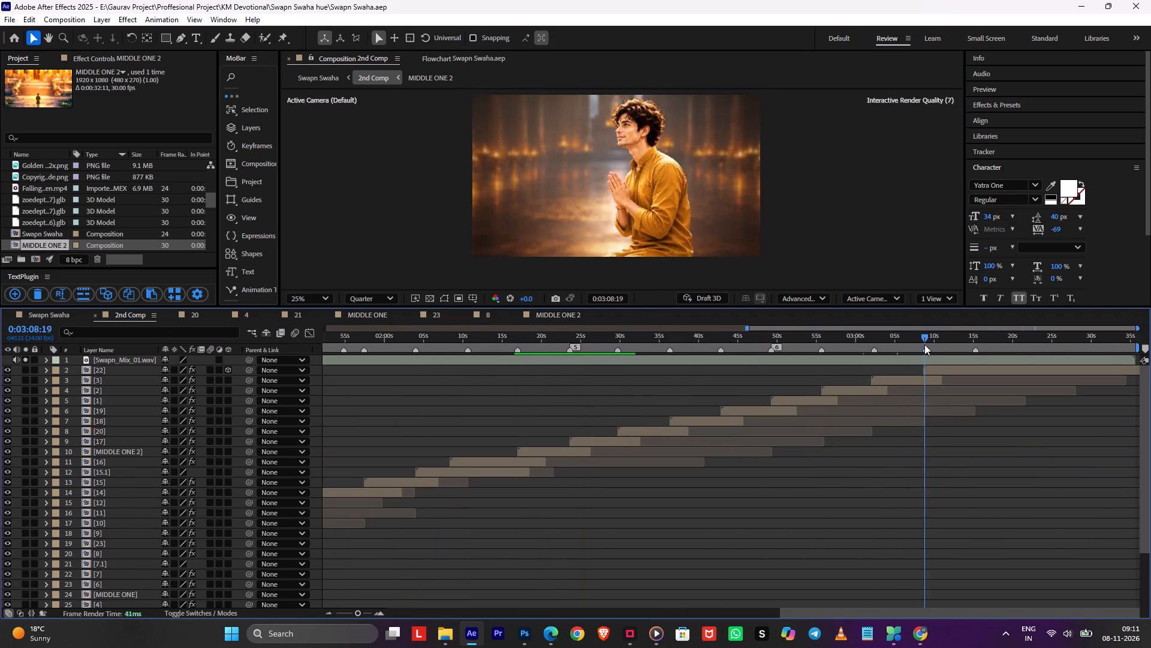
pyautogui.moveTo(924, 344); pyautogui.dragTo(755, 386)
pyautogui.keyDown('alt'); pyautogui.scroll(-2, 729, 400); pyautogui.keyUp('alt')
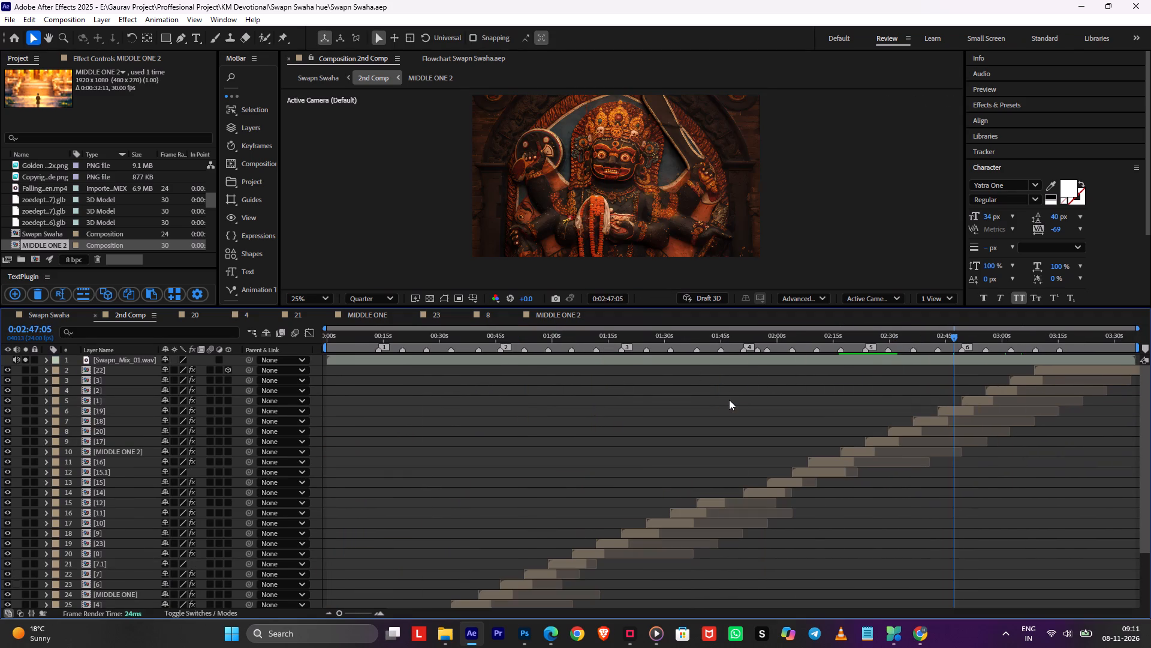
pyautogui.moveTo(707, 340); pyautogui.dragTo(720, 347)
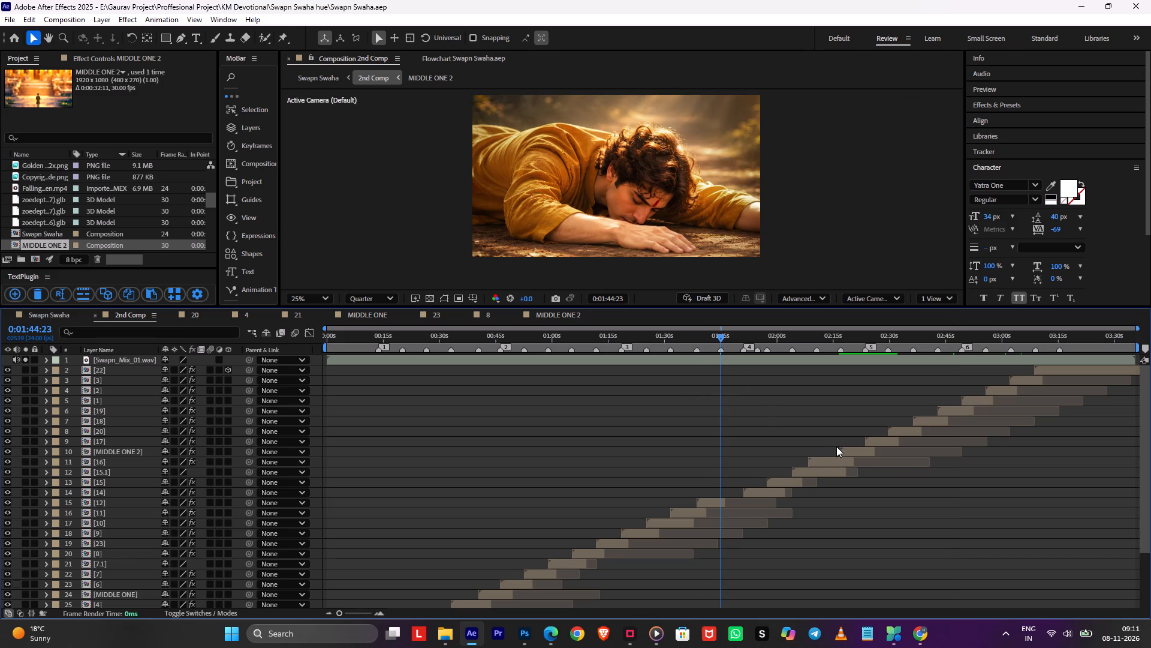
pyautogui.click(841, 446)
pyautogui.moveTo(845, 450); pyautogui.dragTo(742, 448)
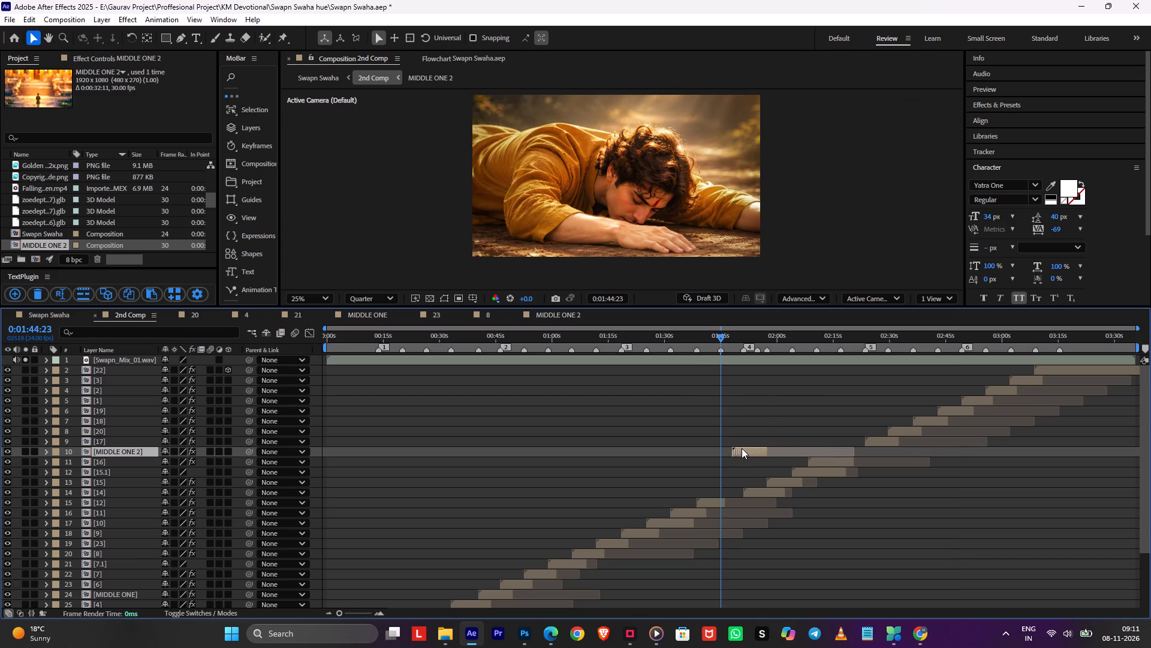
pyautogui.moveTo(742, 448); pyautogui.dragTo(724, 453)
pyautogui.press('[')
# Extend the end of layer 12 to about 0:01:47 so it overlaps the start of MIDDLE ONE 2.
pyautogui.keyDown('alt'); pyautogui.scroll(3, 718, 519); pyautogui.keyUp('alt')
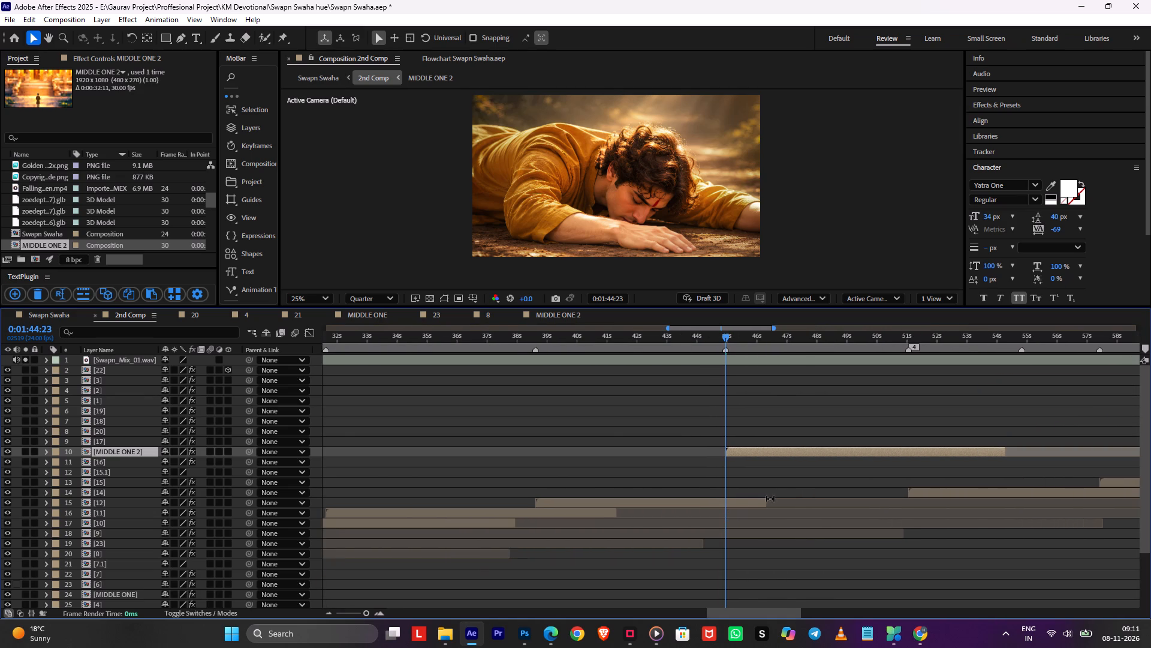
pyautogui.moveTo(770, 503); pyautogui.dragTo(794, 505)
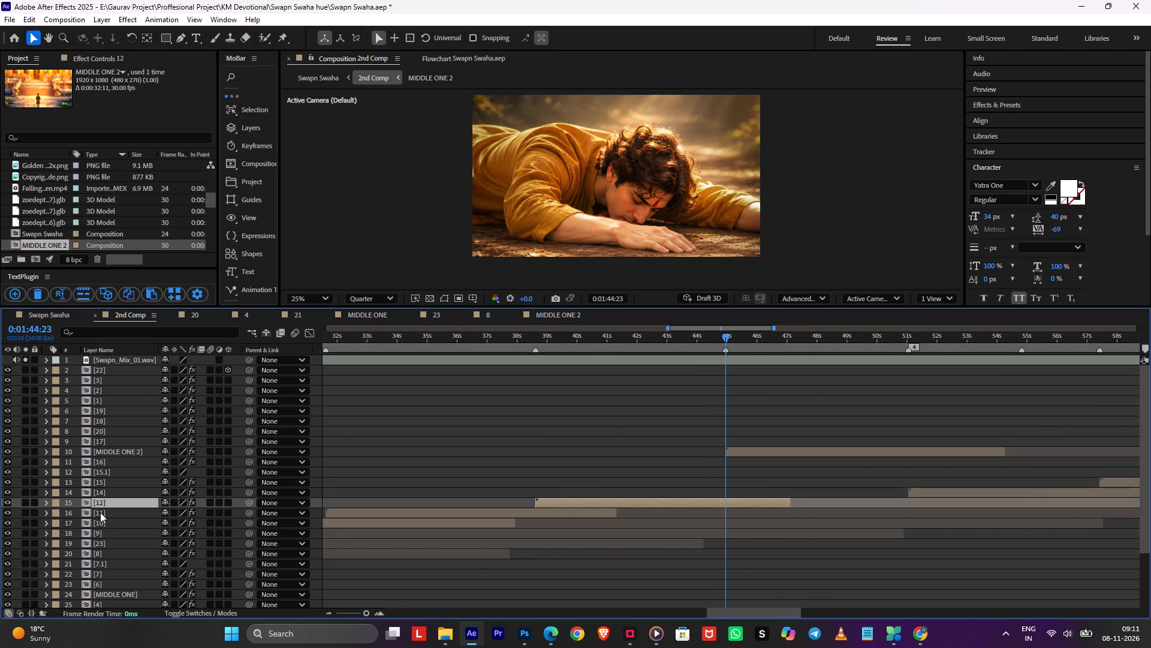
# Restack MIDDLE ONE 2 between layers 15 and 14 and save the project while previewing its transition.
pyautogui.moveTo(107, 453); pyautogui.dragTo(110, 494)
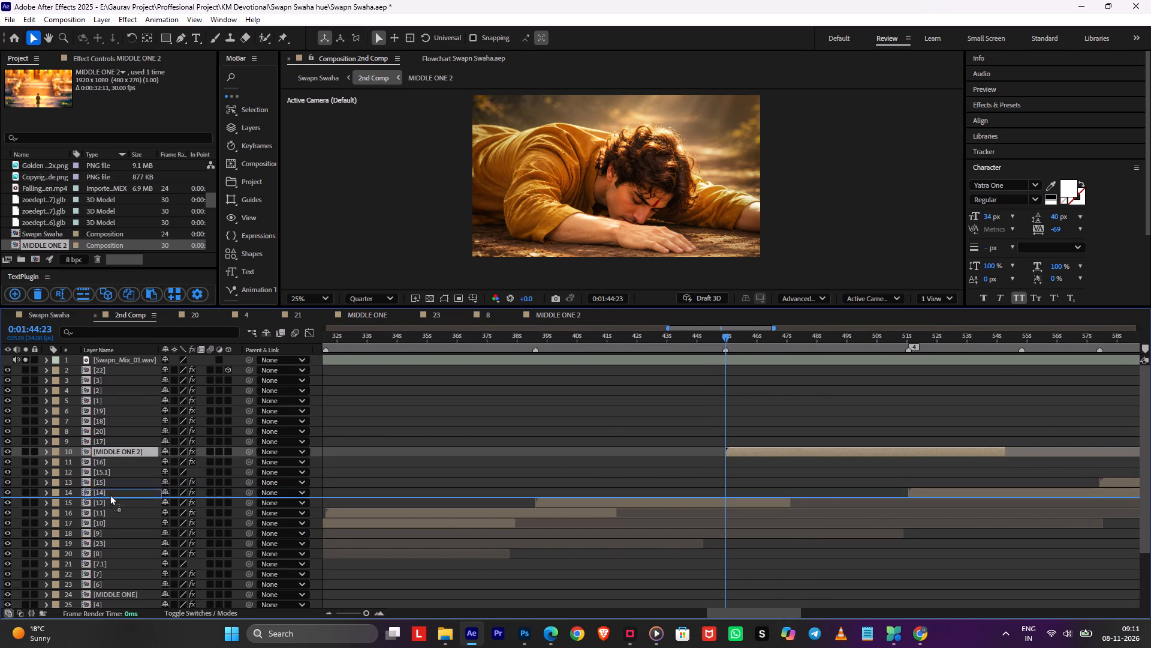
pyautogui.moveTo(110, 494); pyautogui.dragTo(112, 487)
pyautogui.press('space')
pyautogui.hotkey('ctrl', 's')
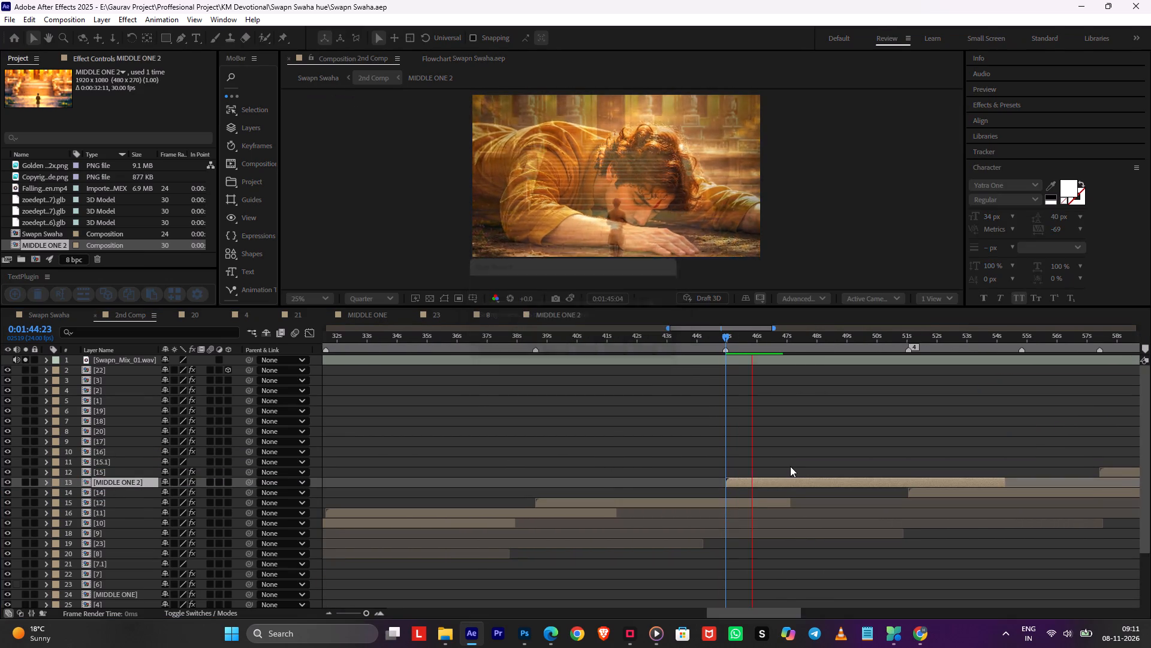
# Extend the end of layer 12 further to about 0:01:48 beneath MIDDLE ONE 2.
pyautogui.press('space')
pyautogui.moveTo(792, 500); pyautogui.dragTo(824, 502)
pyautogui.press('space')
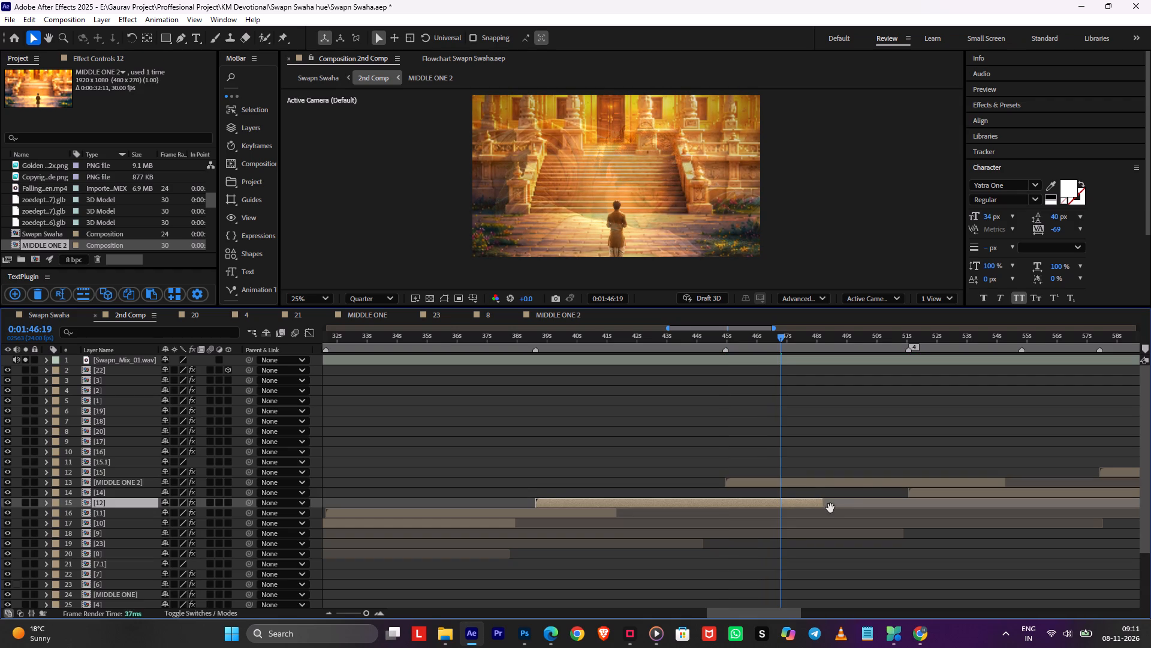
# Move the MIDDLE ONE 2 layer beneath layer 14 in the 2nd Comp stacking order.
pyautogui.moveTo(915, 437); pyautogui.dragTo(721, 473, button='middle')
pyautogui.press('space')
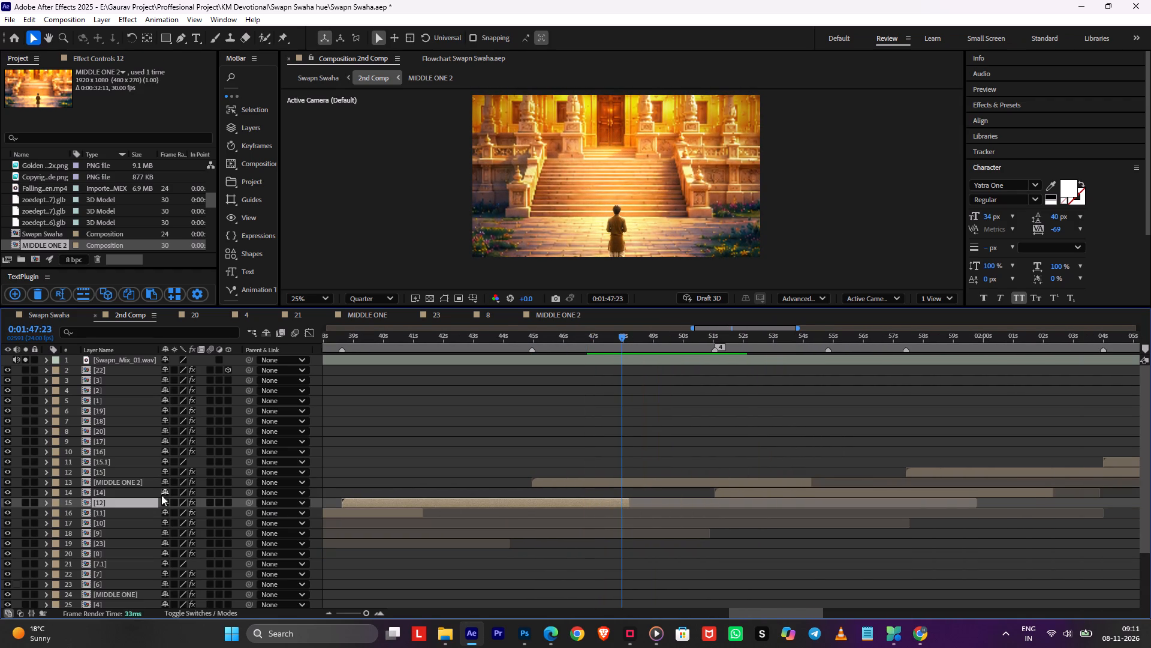
pyautogui.moveTo(120, 482); pyautogui.dragTo(115, 496)
# Duplicate the MIDDLE ONE 2 layer and its source composition, replace the new layer's source with that copy, and save the project.
pyautogui.keyDown('alt'); pyautogui.scroll(-2, 694, 424); pyautogui.keyUp('alt')
pyautogui.hotkey('ctrl', 'd')
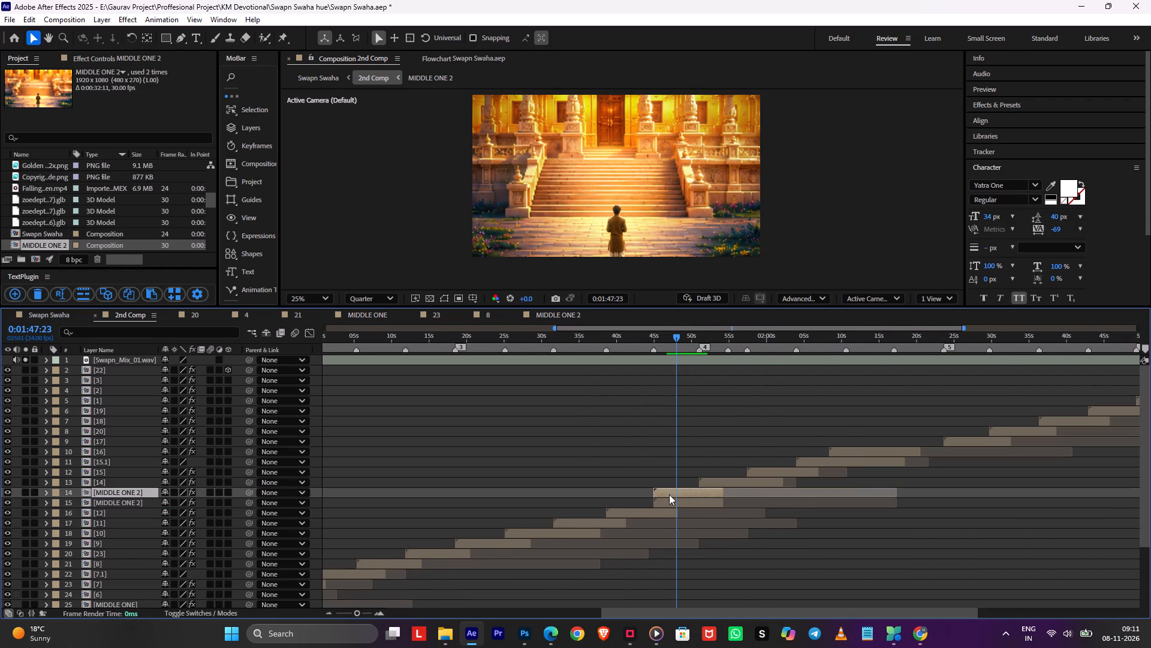
pyautogui.rightClick(668, 497)
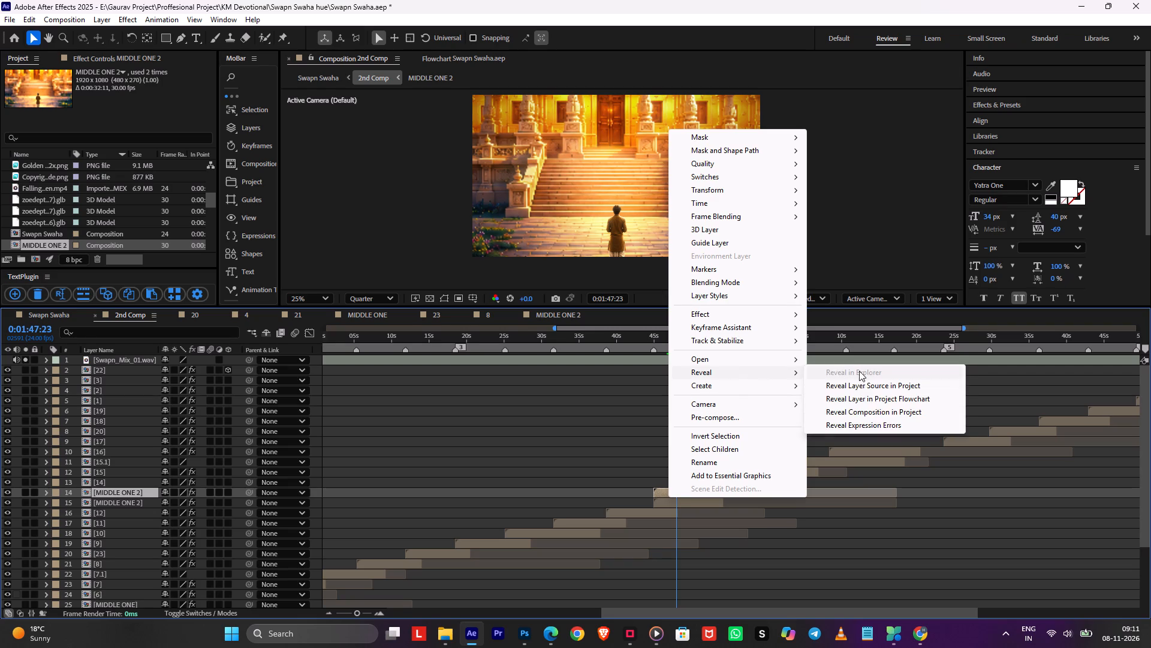
pyautogui.click(858, 383)
pyautogui.hotkey('ctrl', 'd')
pyautogui.moveTo(52, 242); pyautogui.dragTo(53, 242)
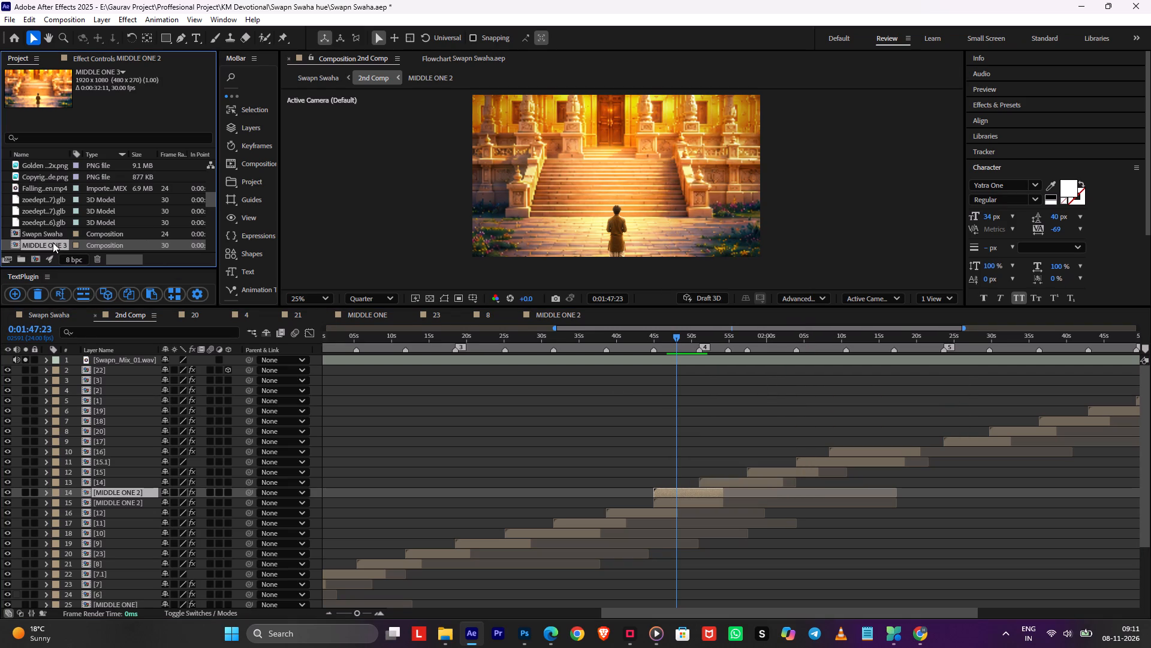
pyautogui.moveTo(53, 242); pyautogui.dragTo(132, 494)
pyautogui.hotkey('ctrl', 's')
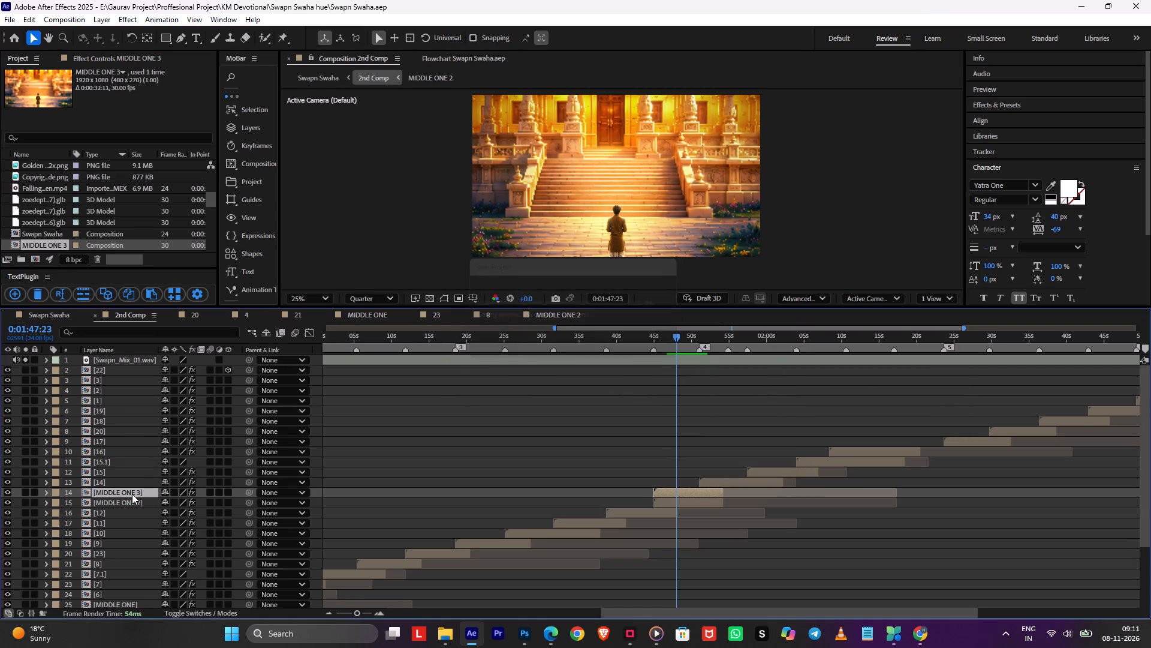
# Stack the MIDDLE ONE 3 layer between layers 17 and 16 and move it to start at 0:02:17:00.
pyautogui.moveTo(132, 494); pyautogui.dragTo(138, 445)
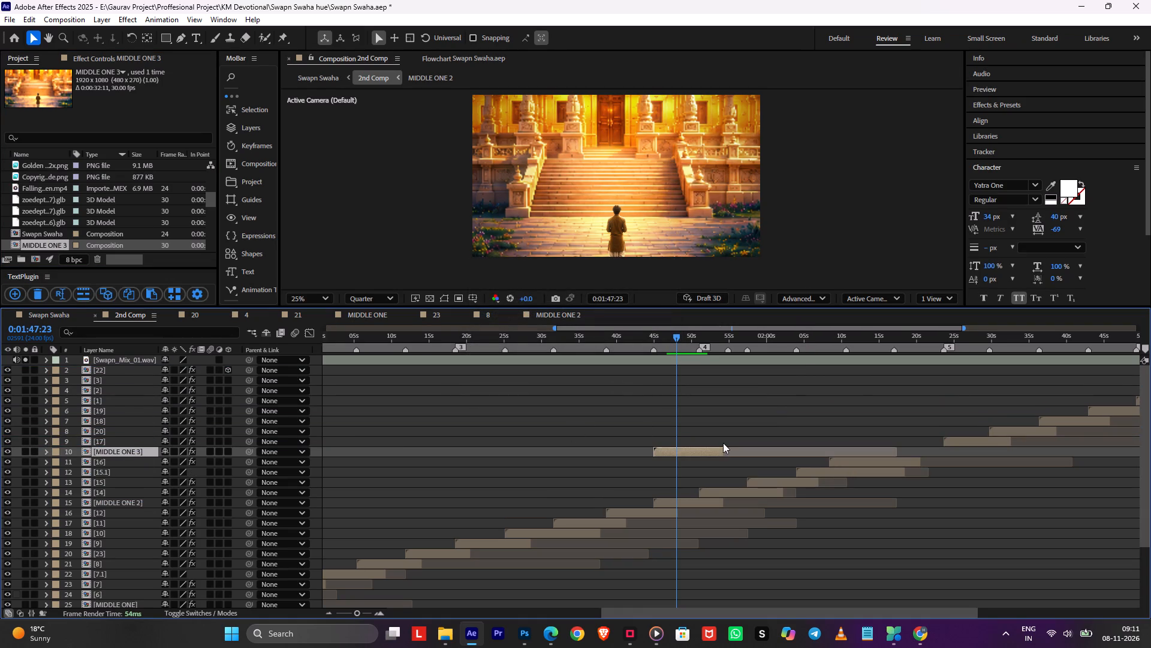
pyautogui.moveTo(672, 451); pyautogui.dragTo(915, 444)
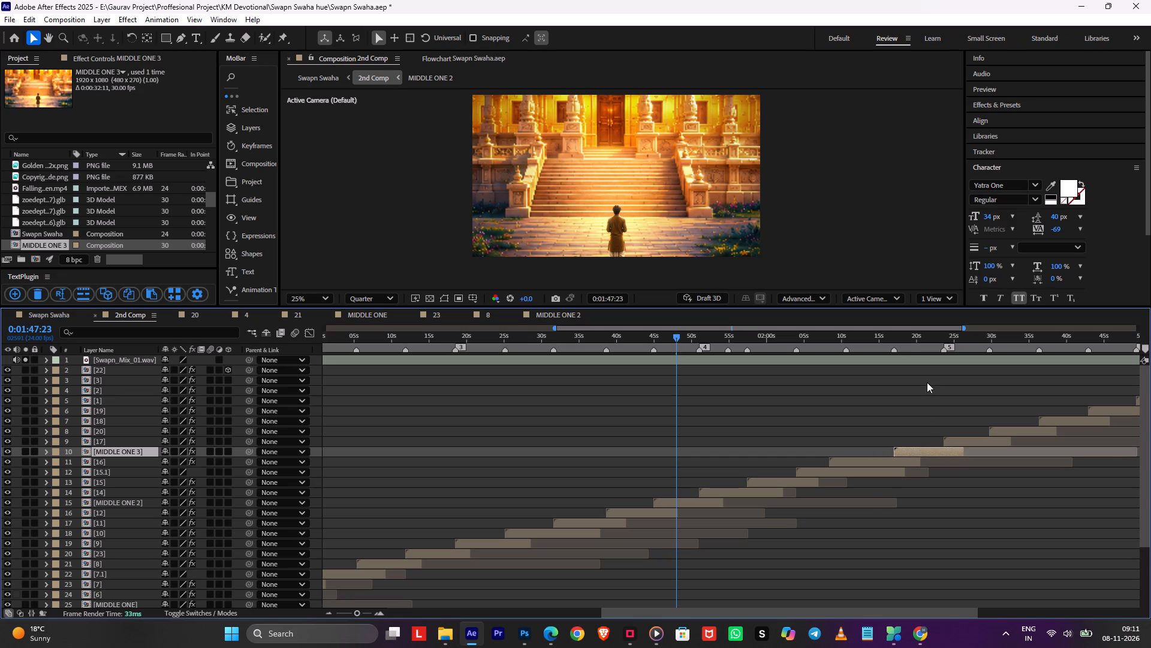
pyautogui.click(890, 341)
pyautogui.press('space')
pyautogui.keyDown('alt'); pyautogui.scroll(1, 907, 381); pyautogui.keyUp('alt')
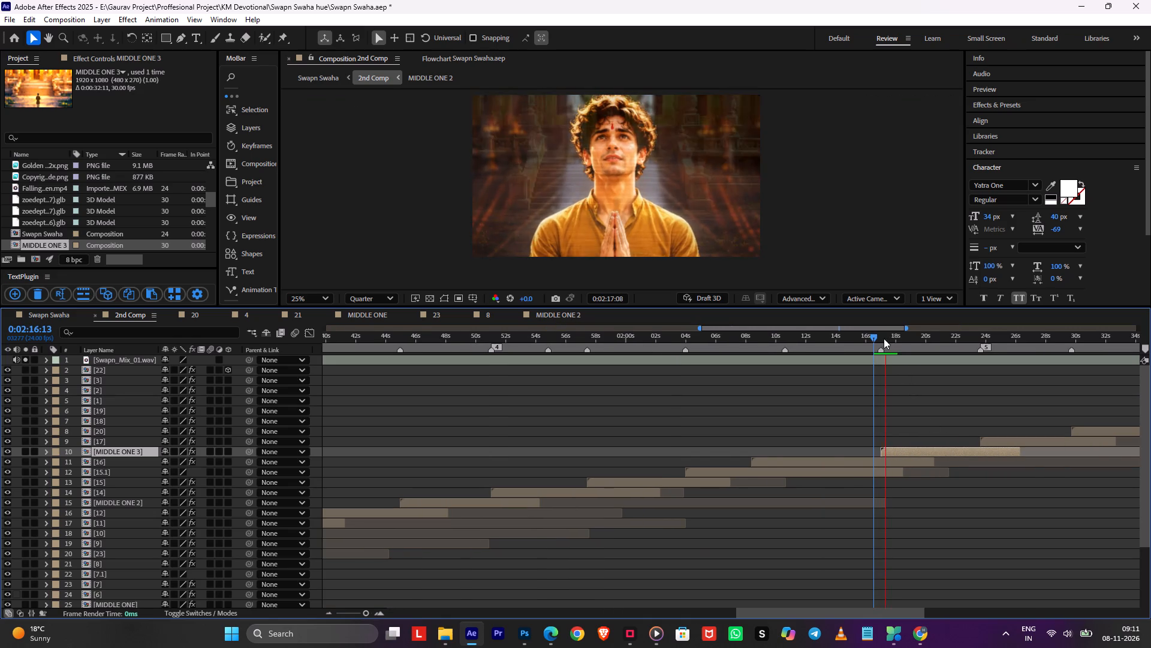
pyautogui.moveTo(874, 335); pyautogui.dragTo(884, 348)
pyautogui.press('space')
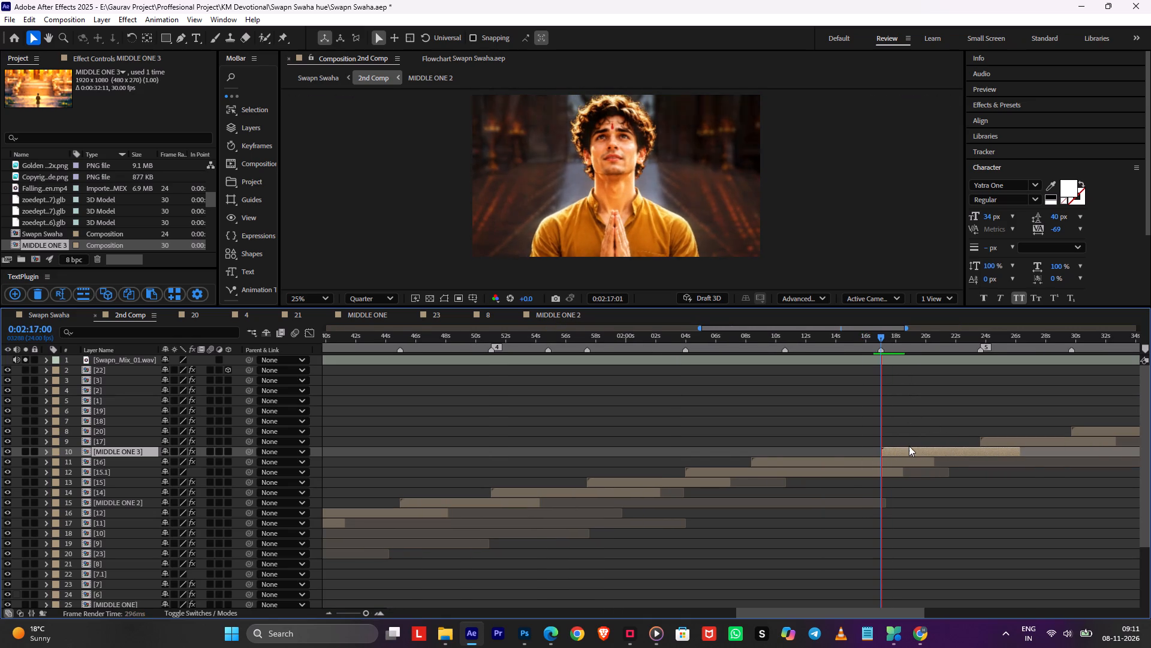
# Open the MIDDLE ONE 3 comp and shift Null 1 earlier so its eased Position keyframe lies at the comp's start.
pyautogui.doubleClick(910, 449)
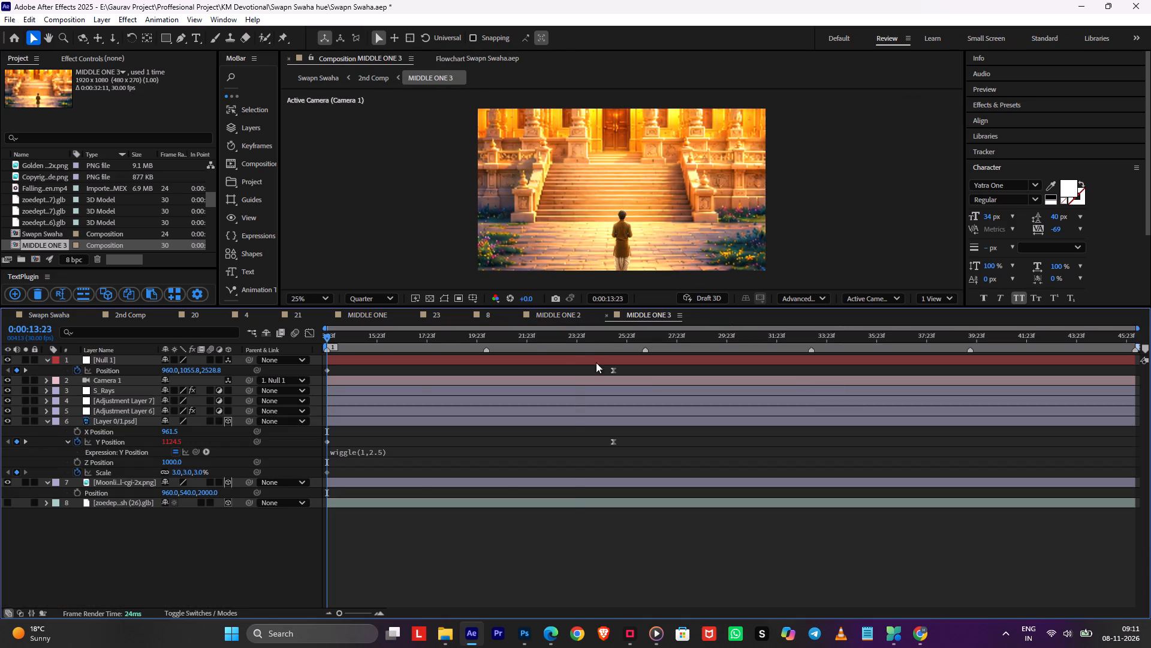
pyautogui.moveTo(576, 346); pyautogui.dragTo(68, 382)
pyautogui.moveTo(417, 362); pyautogui.dragTo(207, 383)
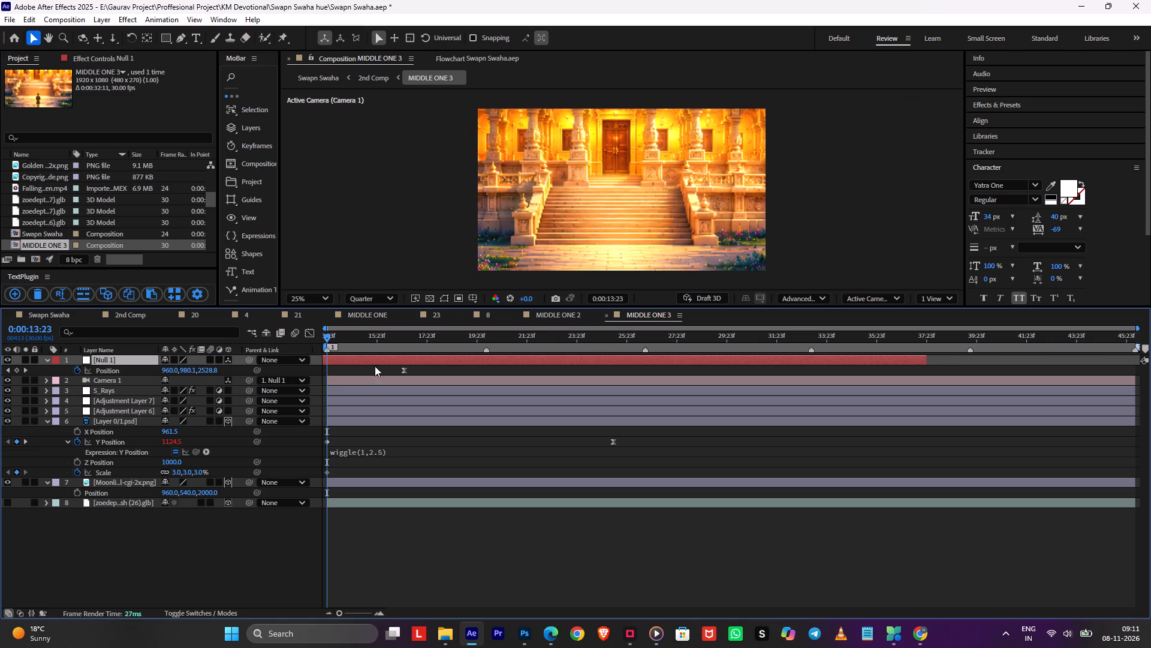
pyautogui.moveTo(466, 360); pyautogui.dragTo(391, 372)
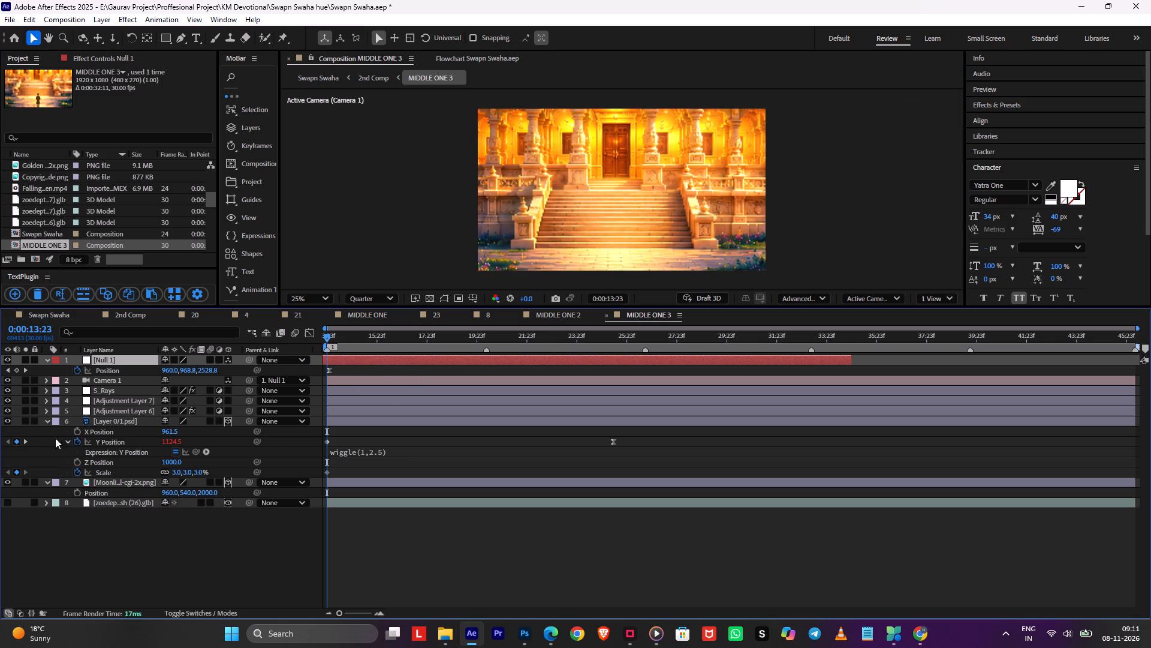
# Remove the Y Position keyframes from the Layer 0/1.psd layer.
pyautogui.click(77, 440)
# Keyframe Null 1's Position at 0:00:20:04 as 960.0, 680.8, 322.8 to frame the wider temple view.
pyautogui.click(373, 356)
pyautogui.keyDown('ctrl'); pyautogui.click(328, 371); pyautogui.keyUp('ctrl')
pyautogui.moveTo(432, 338); pyautogui.dragTo(482, 342)
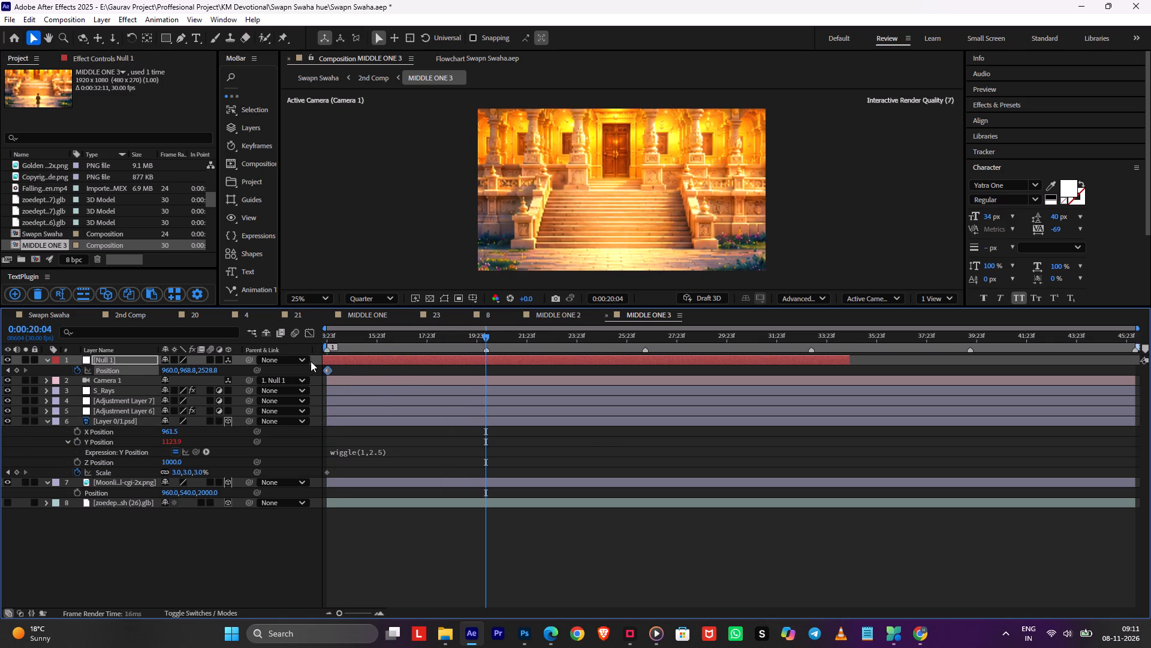
pyautogui.moveTo(207, 371); pyautogui.dragTo(0, 450)
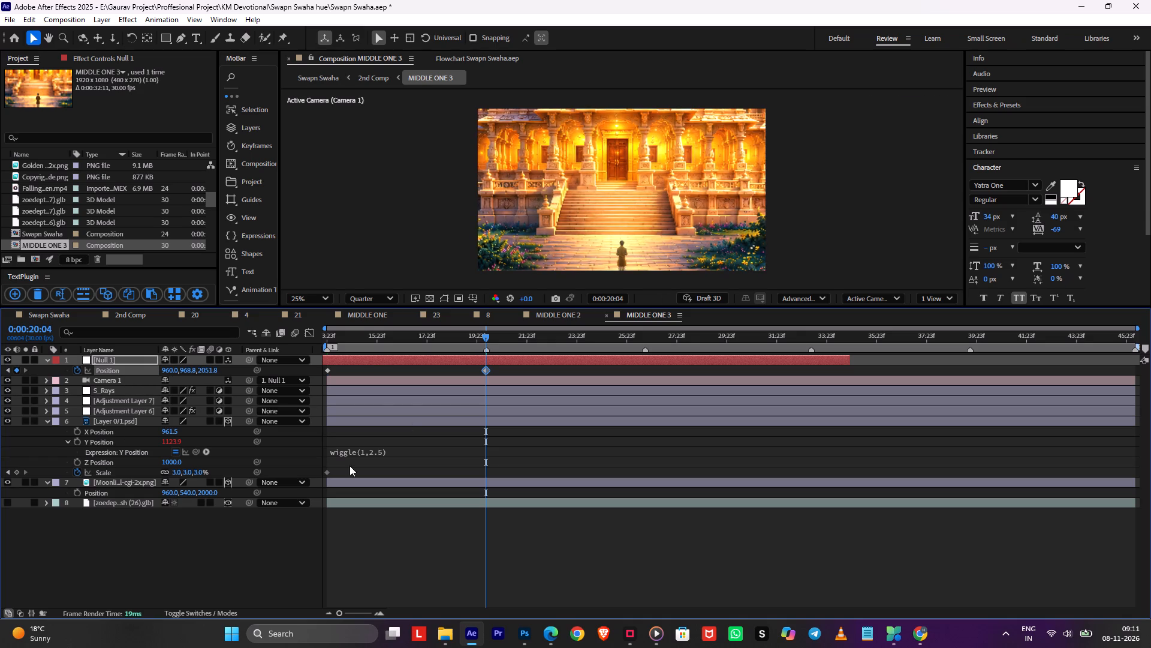
pyautogui.moveTo(206, 367); pyautogui.dragTo(0, 406)
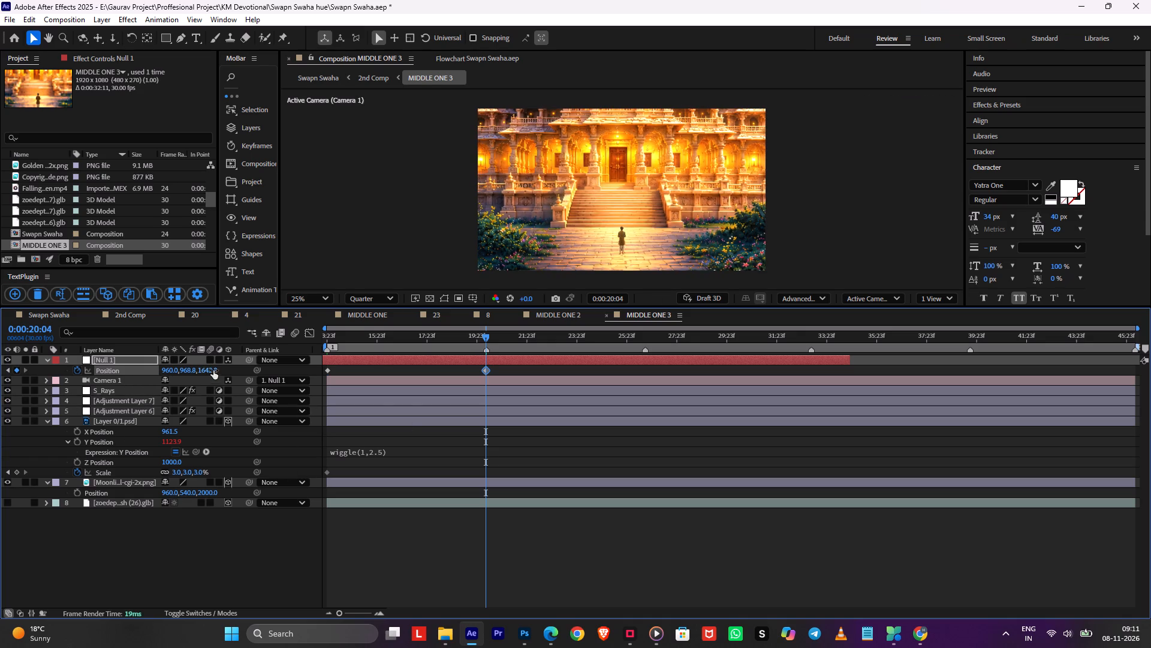
pyautogui.moveTo(213, 370); pyautogui.dragTo(0, 436)
pyautogui.moveTo(209, 367); pyautogui.dragTo(0, 421)
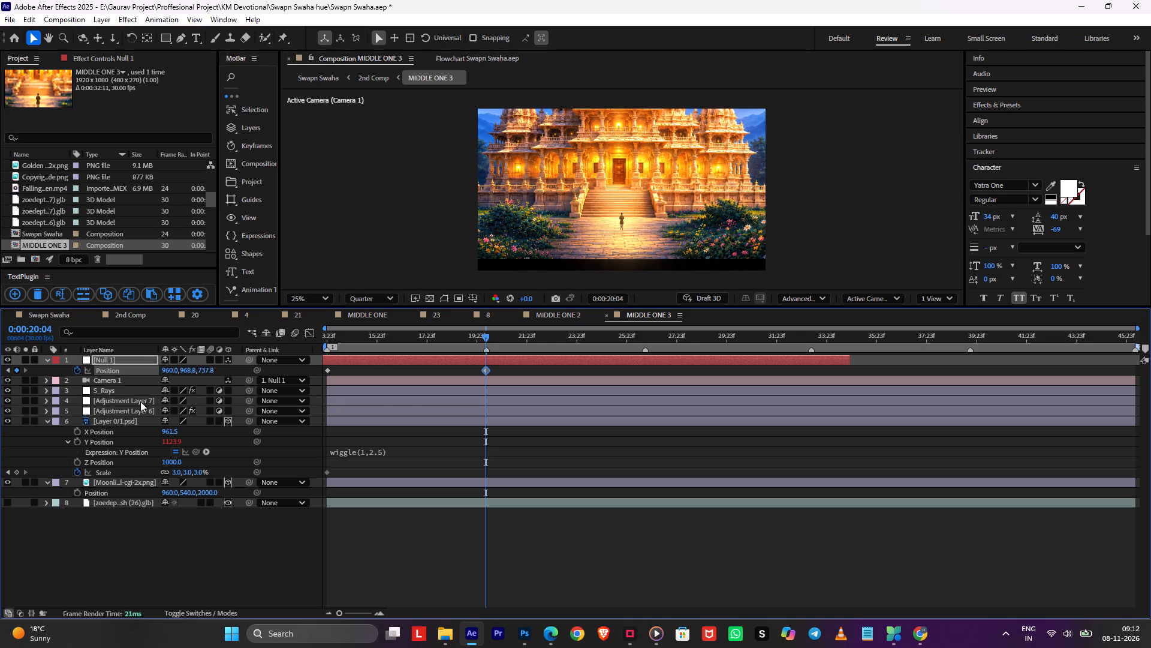
pyautogui.moveTo(199, 370); pyautogui.dragTo(0, 419)
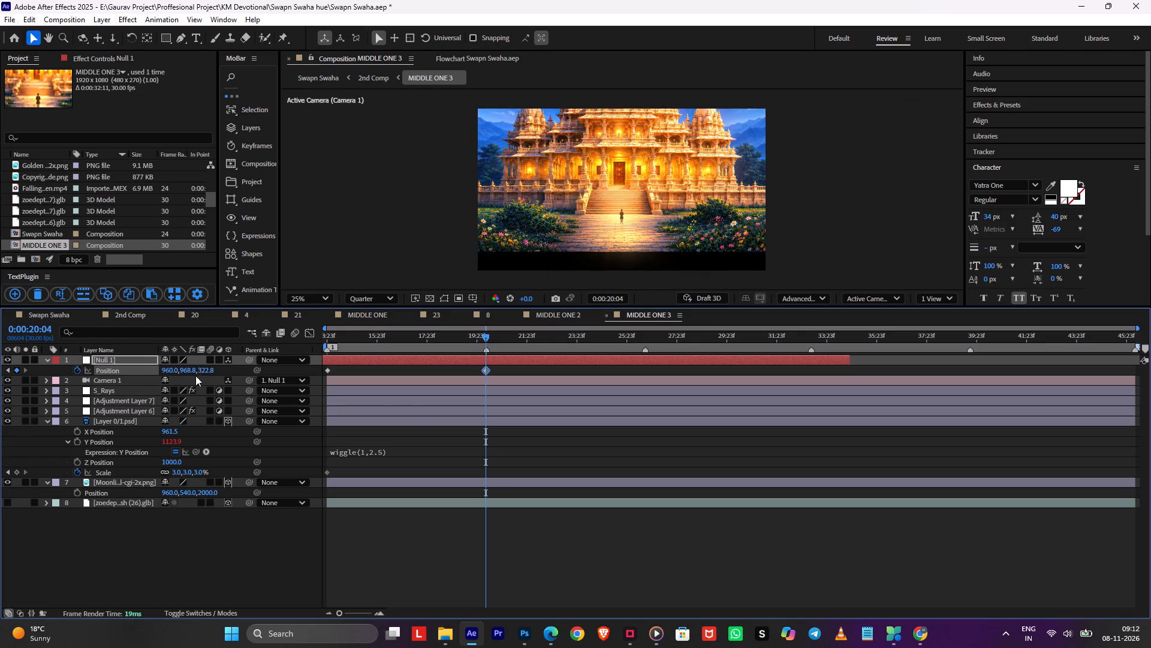
pyautogui.moveTo(185, 367); pyautogui.dragTo(0, 460)
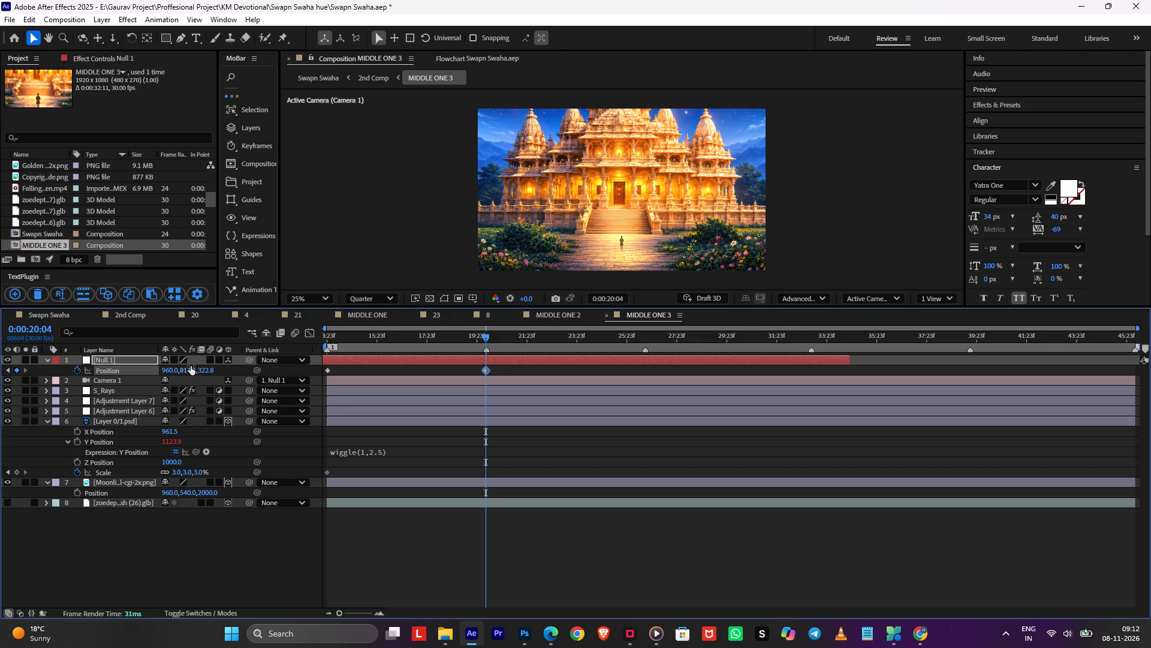
pyautogui.moveTo(191, 366); pyautogui.dragTo(105, 385)
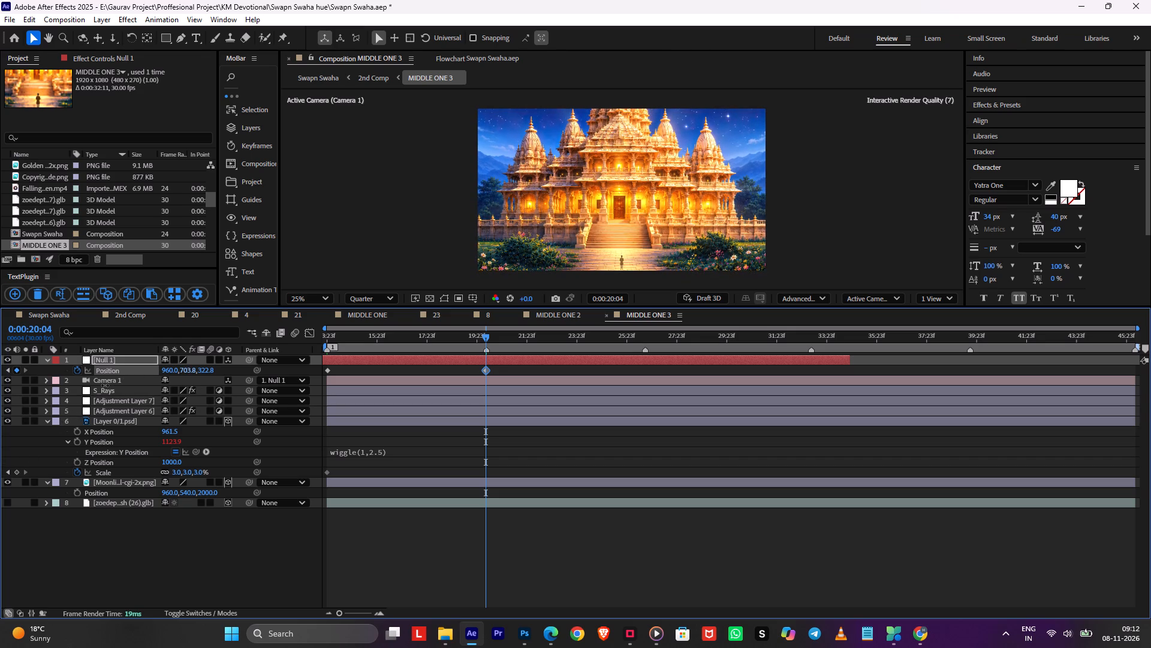
pyautogui.moveTo(105, 385); pyautogui.dragTo(89, 388)
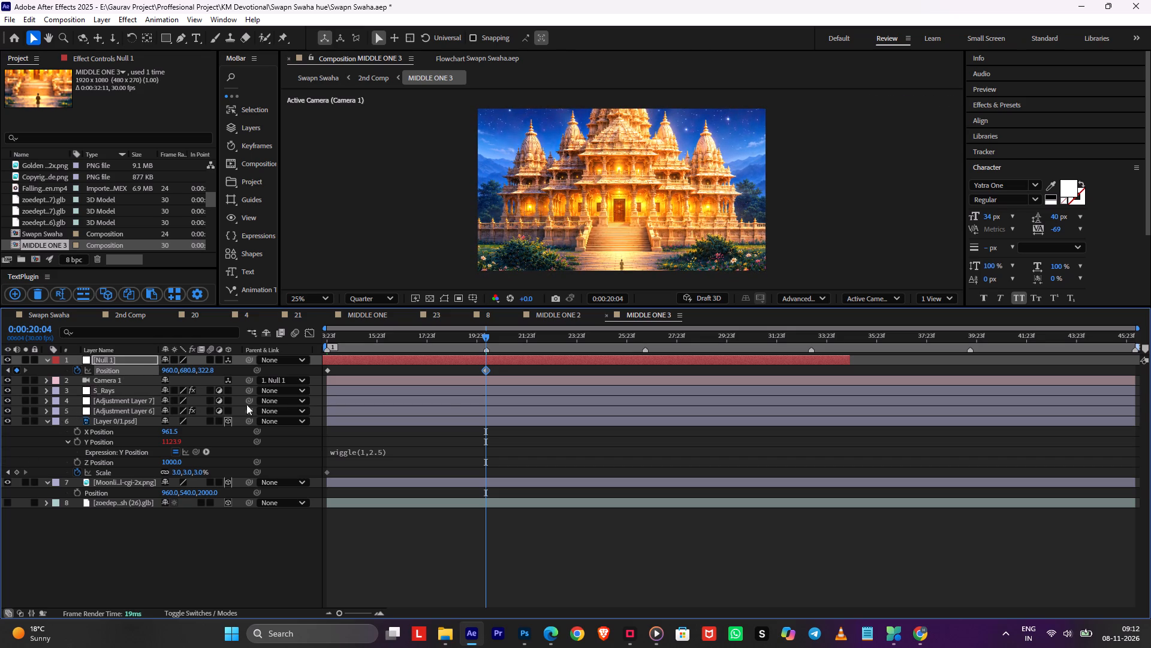
# Delete Null 1's first Position keyframe and move the 0:00:20:04 keyframe to the comp's start in its place.
pyautogui.doubleClick(330, 369)
pyautogui.press('Delete')
pyautogui.click(487, 371)
pyautogui.moveTo(486, 371); pyautogui.dragTo(339, 389)
# Keyframe Null 1's Position at 0:00:21:13 as 960.0, 674.8, -74.2 and apply Easy Ease to that keyframe.
pyautogui.moveTo(479, 335); pyautogui.dragTo(518, 339)
pyautogui.moveTo(206, 372); pyautogui.dragTo(115, 383)
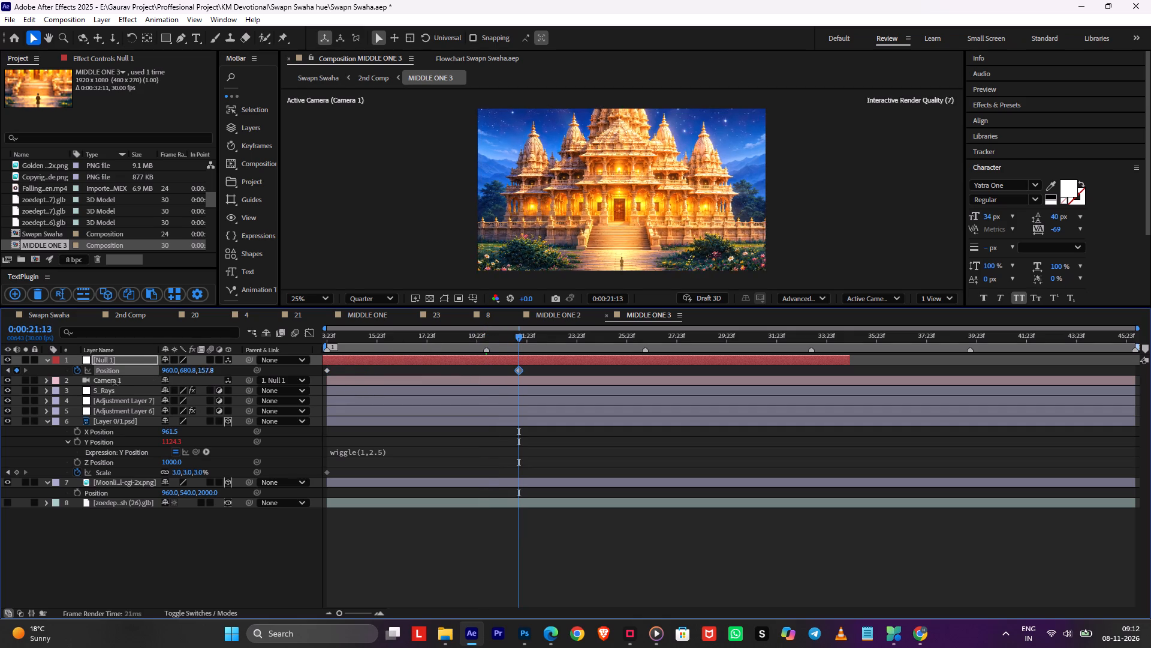
pyautogui.moveTo(115, 383); pyautogui.dragTo(0, 404)
pyautogui.click(192, 372)
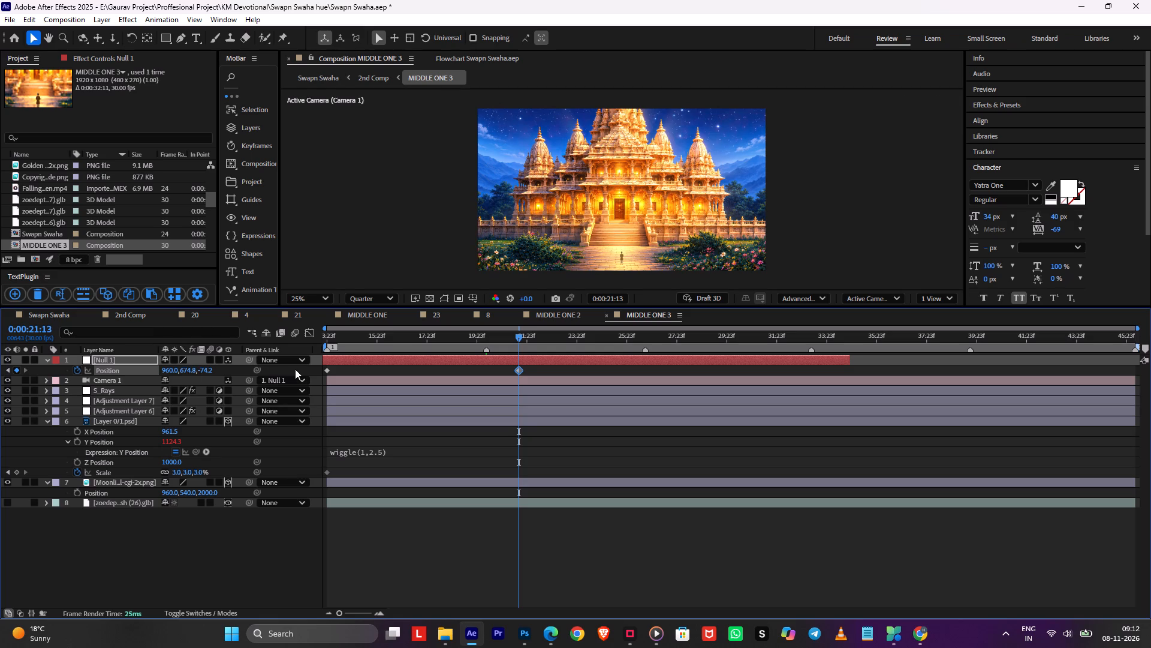
pyautogui.press('F9')
# Set Null 1's starting Position keyframe at 0:00:13:23 to 960.0, 806.8, 718.8.
pyautogui.moveTo(370, 341); pyautogui.dragTo(247, 367)
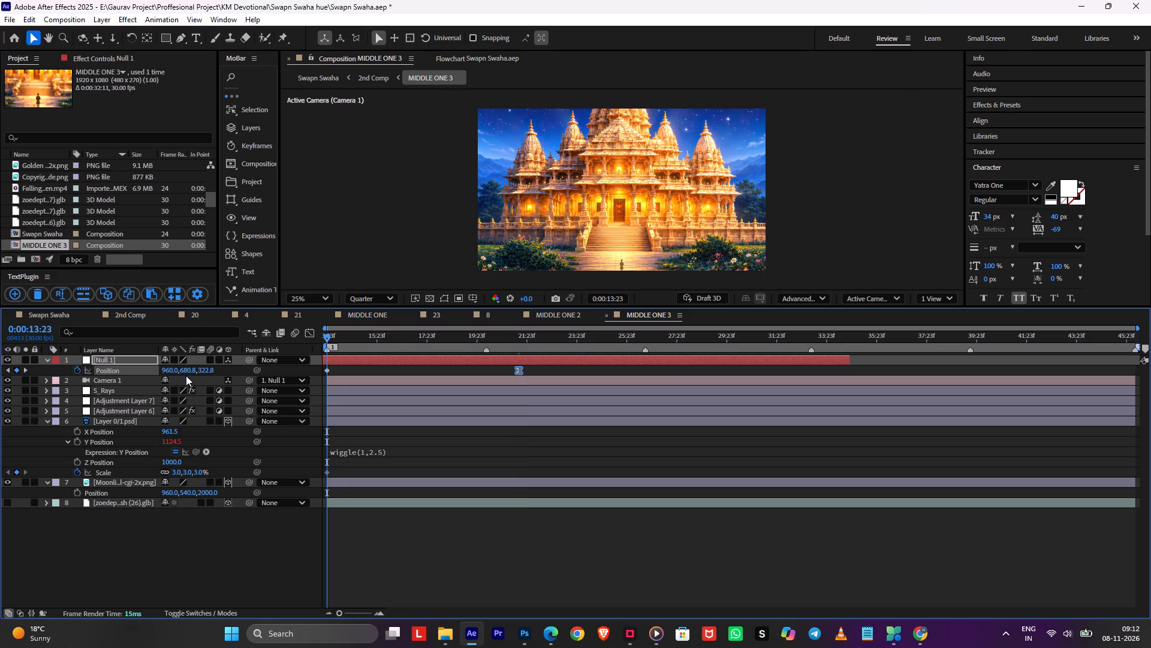
pyautogui.moveTo(188, 372); pyautogui.dragTo(194, 372)
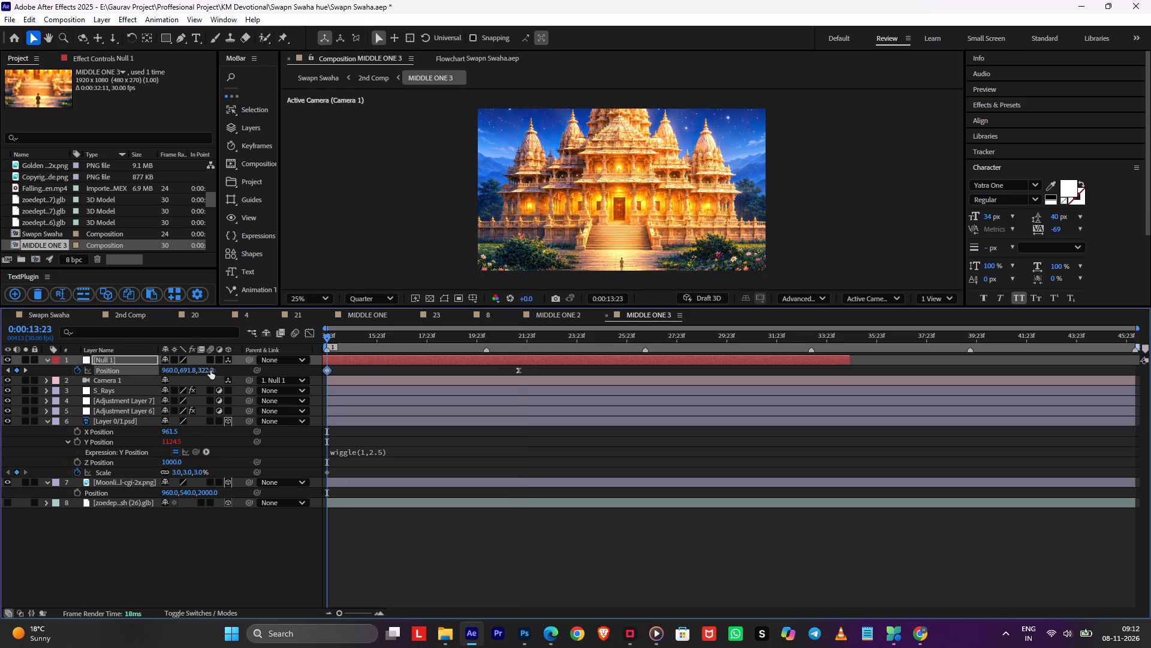
pyautogui.moveTo(210, 370); pyautogui.dragTo(458, 380)
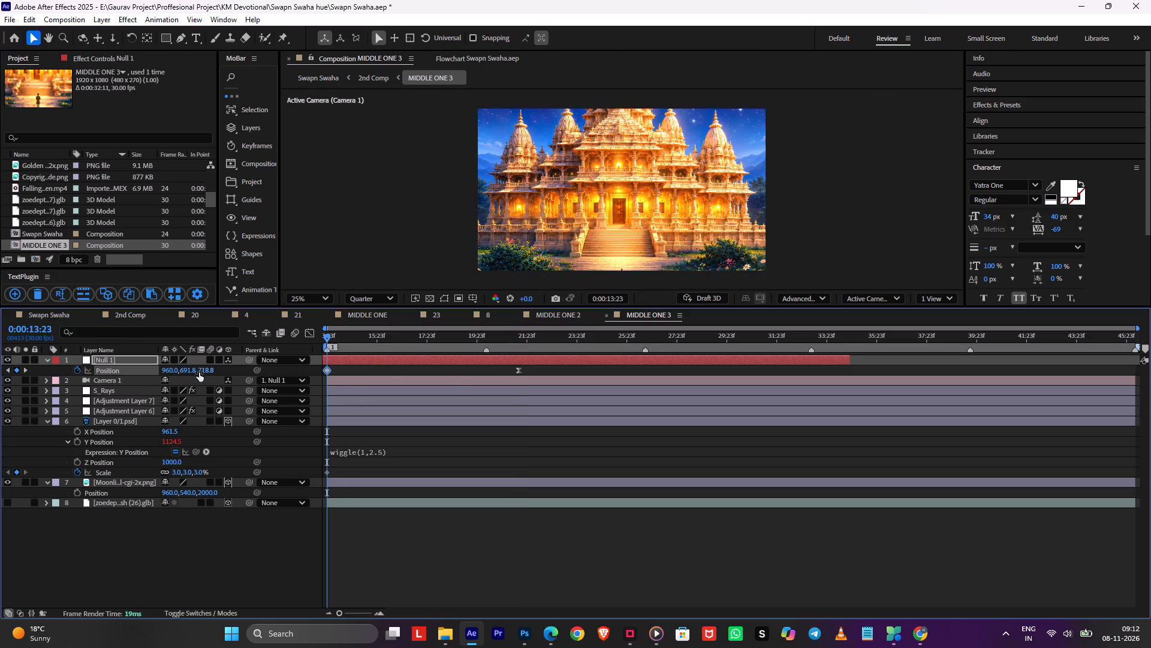
pyautogui.moveTo(190, 369); pyautogui.dragTo(229, 374)
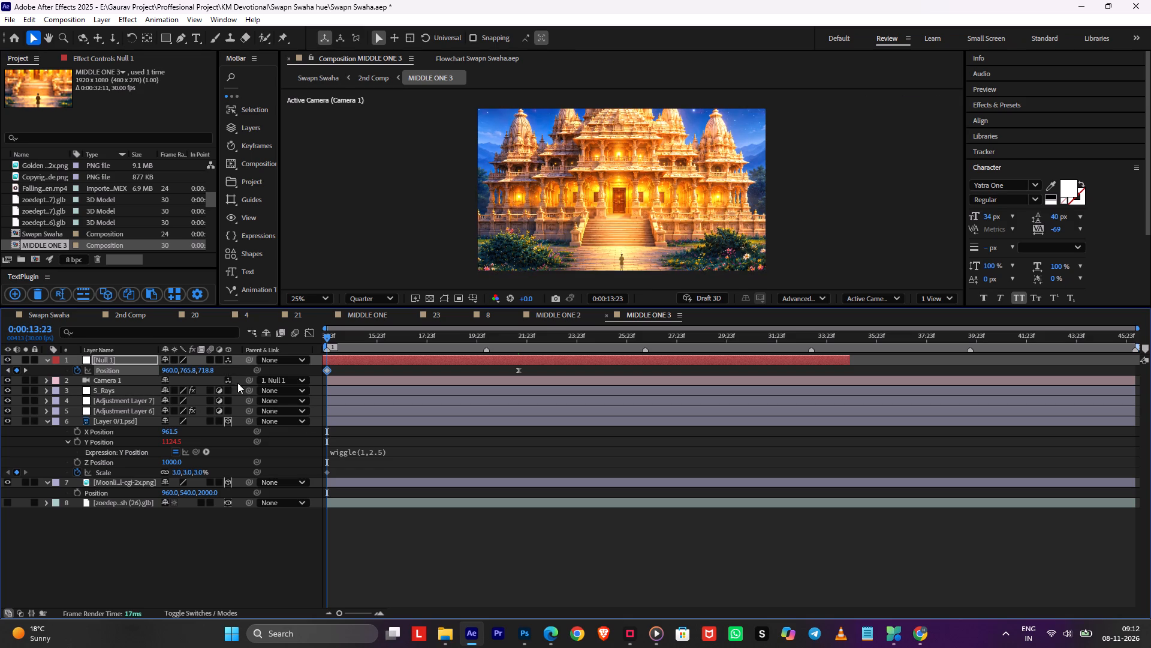
pyautogui.moveTo(191, 369); pyautogui.dragTo(210, 374)
# Return to 2nd Comp and save the project.
pyautogui.press('Tab')
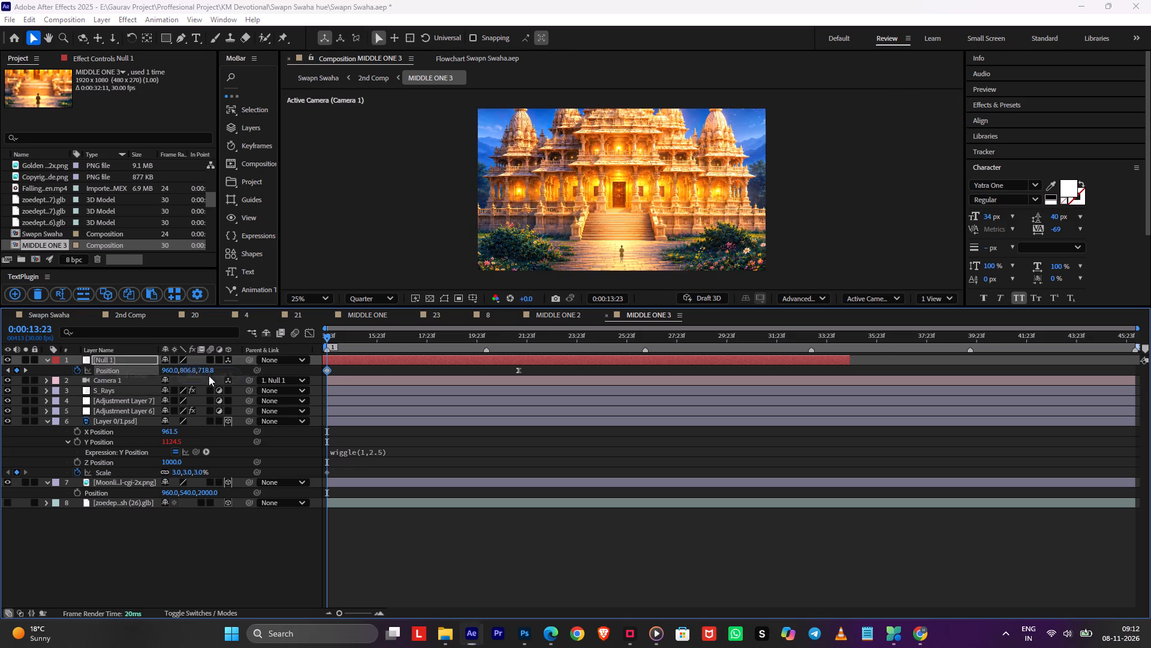
pyautogui.click(139, 380)
pyautogui.hotkey('ctrl', 's')
pyautogui.click(822, 412)
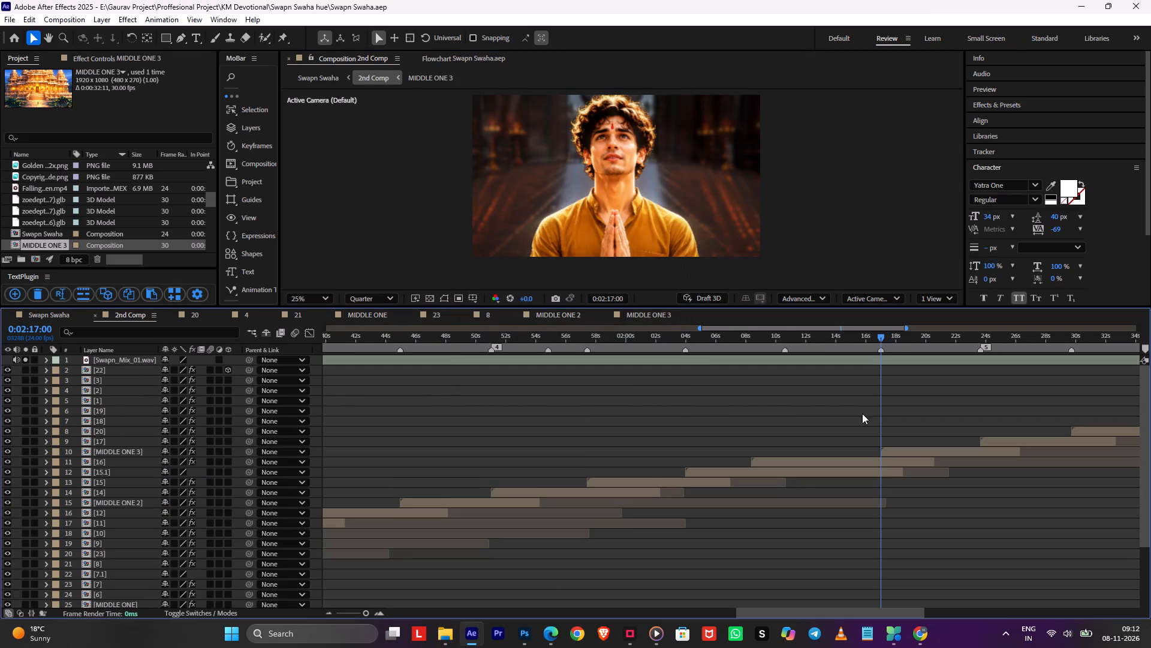
# Preview 2nd Comp from 0:02:17:00 to check the MIDDLE ONE 3 shot and its transitions.
pyautogui.press('space')
pyautogui.keyDown('alt'); pyautogui.scroll(2, 906, 410); pyautogui.keyUp('alt')
pyautogui.moveTo(906, 410); pyautogui.dragTo(807, 422, button='middle')
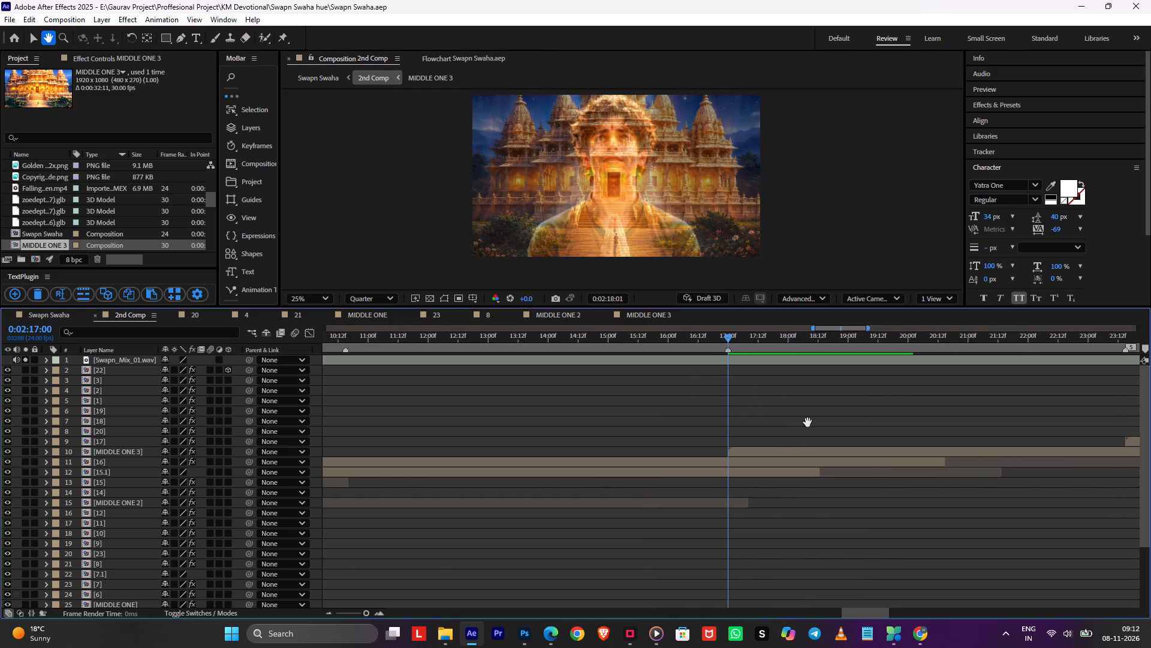
pyautogui.moveTo(807, 422); pyautogui.dragTo(601, 443, button='middle')
pyautogui.keyDown('alt'); pyautogui.scroll(-3, 749, 437); pyautogui.keyUp('alt')
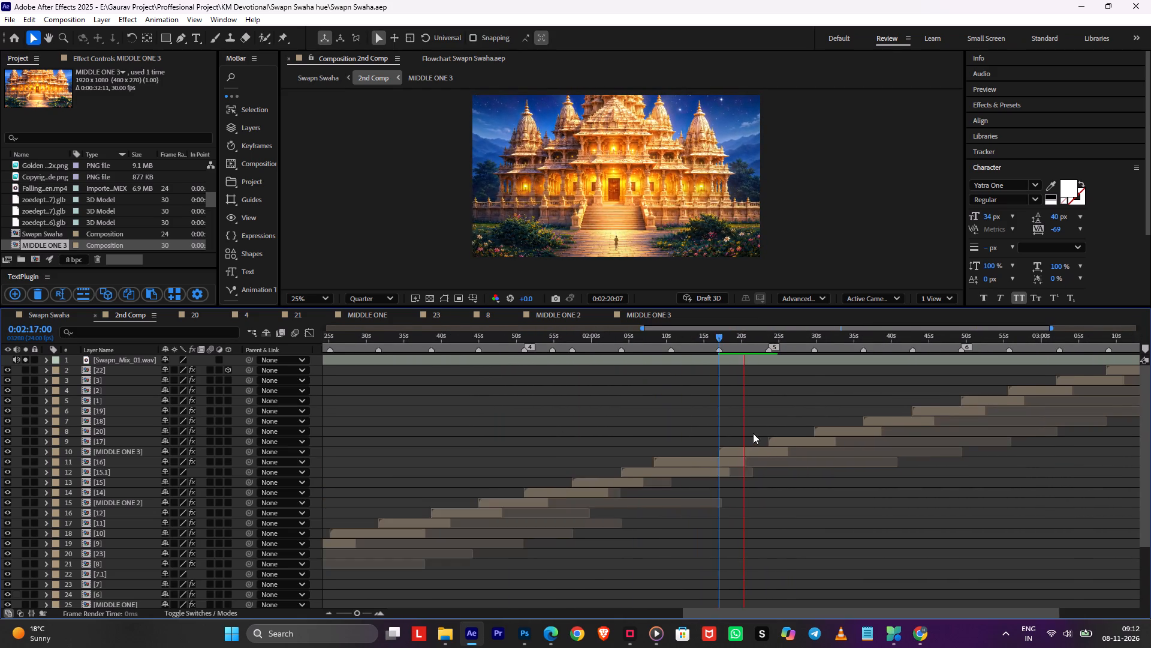
pyautogui.keyDown('alt'); pyautogui.scroll(-4, 759, 430); pyautogui.keyUp('alt')
pyautogui.scroll(3, 921, 439)
pyautogui.scroll(-8, 921, 439)
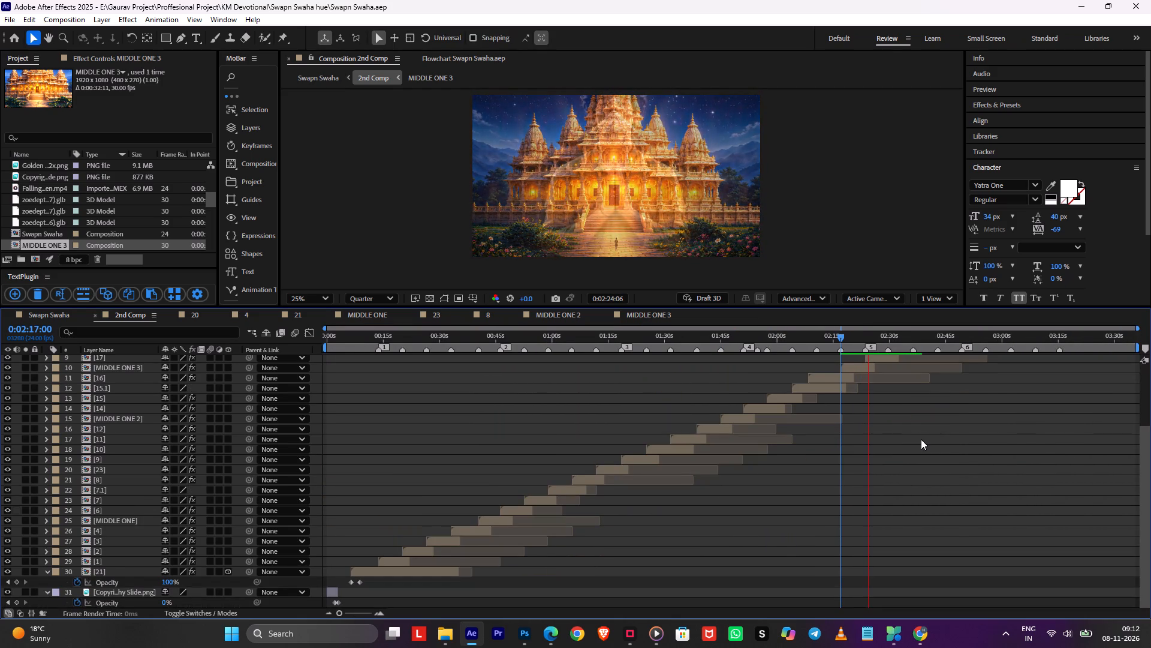
# Preview the opening of 2nd Comp from 0:00:02:00 and save the project.
pyautogui.moveTo(372, 337); pyautogui.dragTo(336, 342)
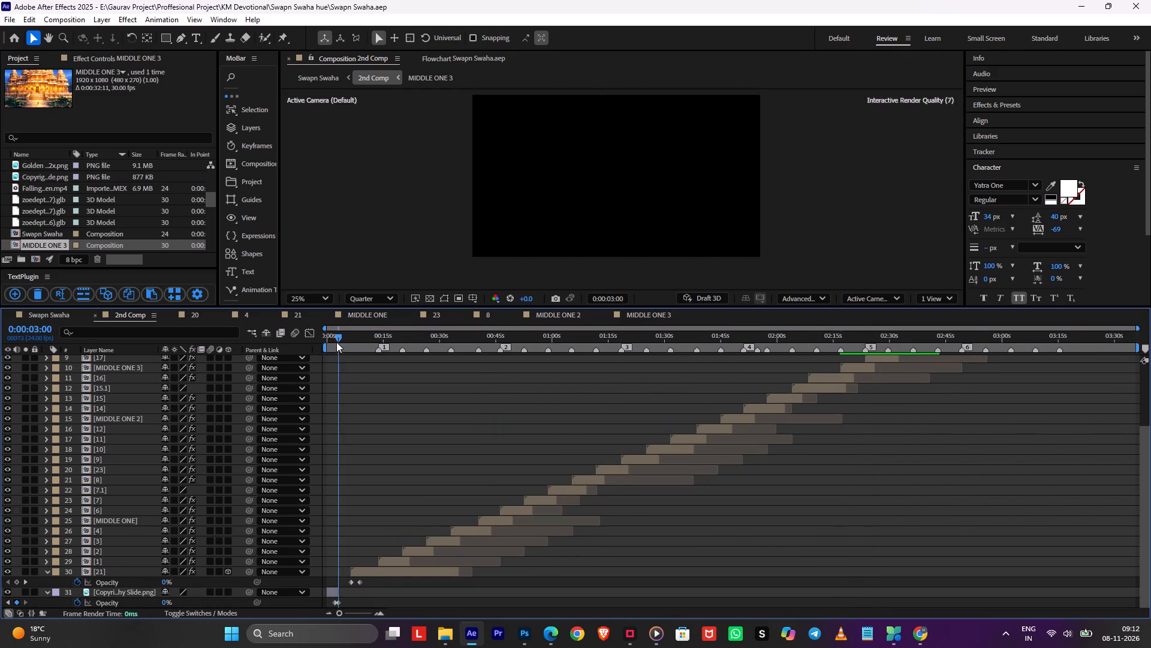
pyautogui.moveTo(336, 342); pyautogui.dragTo(333, 343)
pyautogui.press('space')
pyautogui.keyDown('alt'); pyautogui.scroll(2, 324, 394); pyautogui.keyUp('alt')
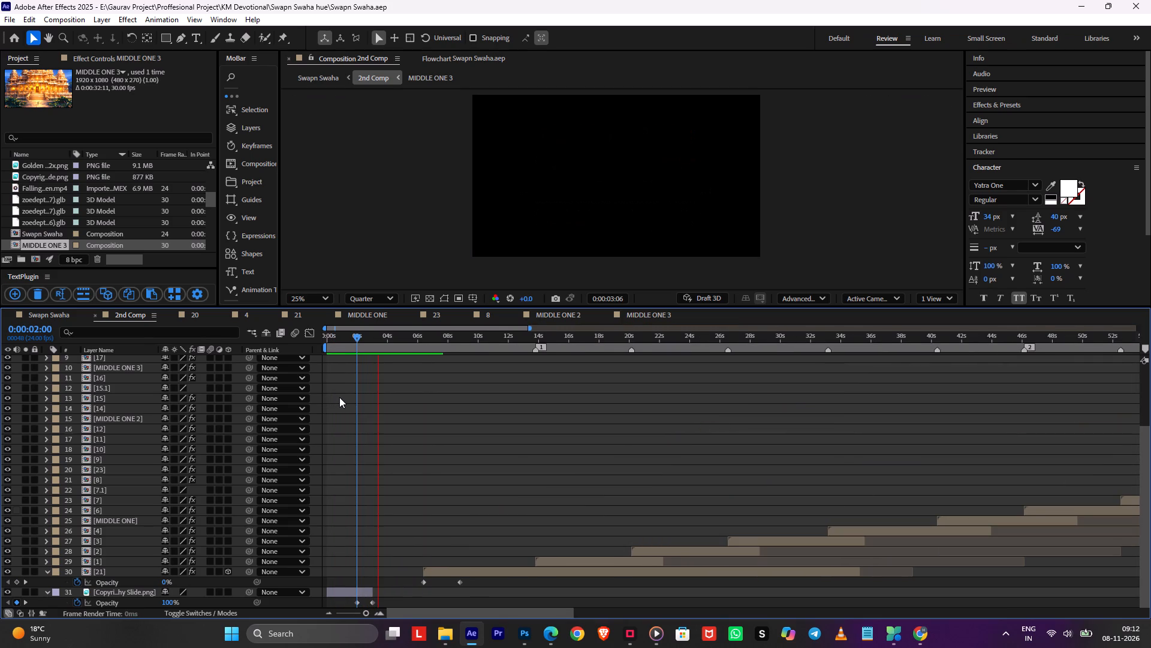
pyautogui.hotkey('ctrl', 's')
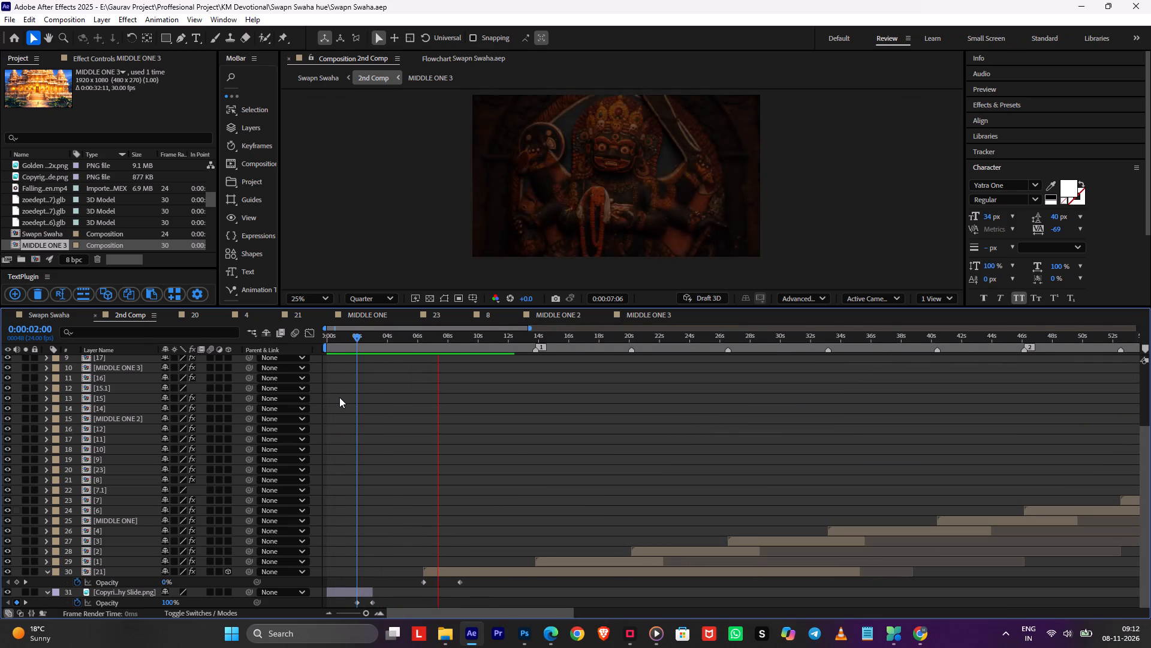
pyautogui.press('space')
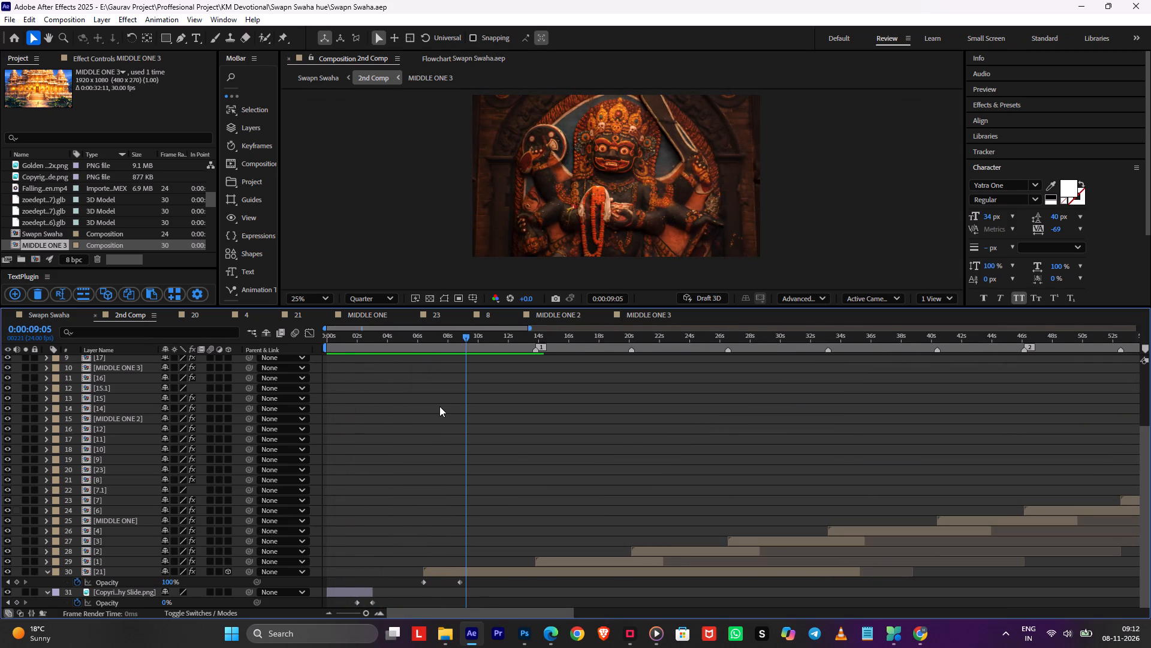
pyautogui.press('1')
pyautogui.press('Return')
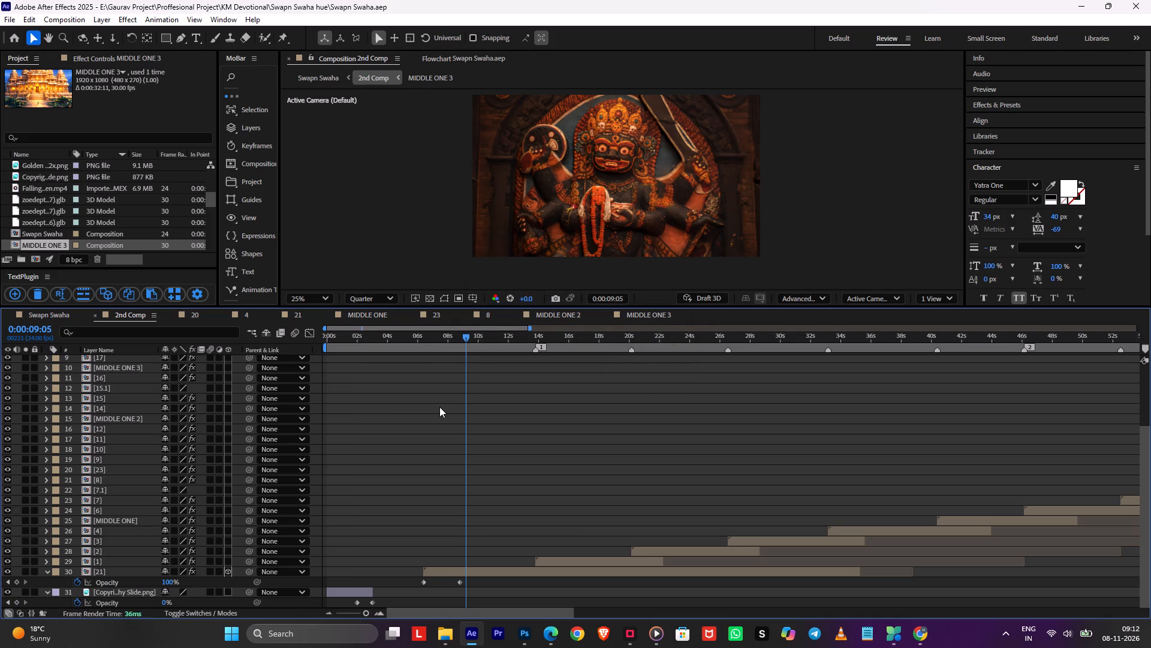
# Add 2nd Comp to the render queue and open its output destination setting.
pyautogui.hotkey('ctrl', 'm')
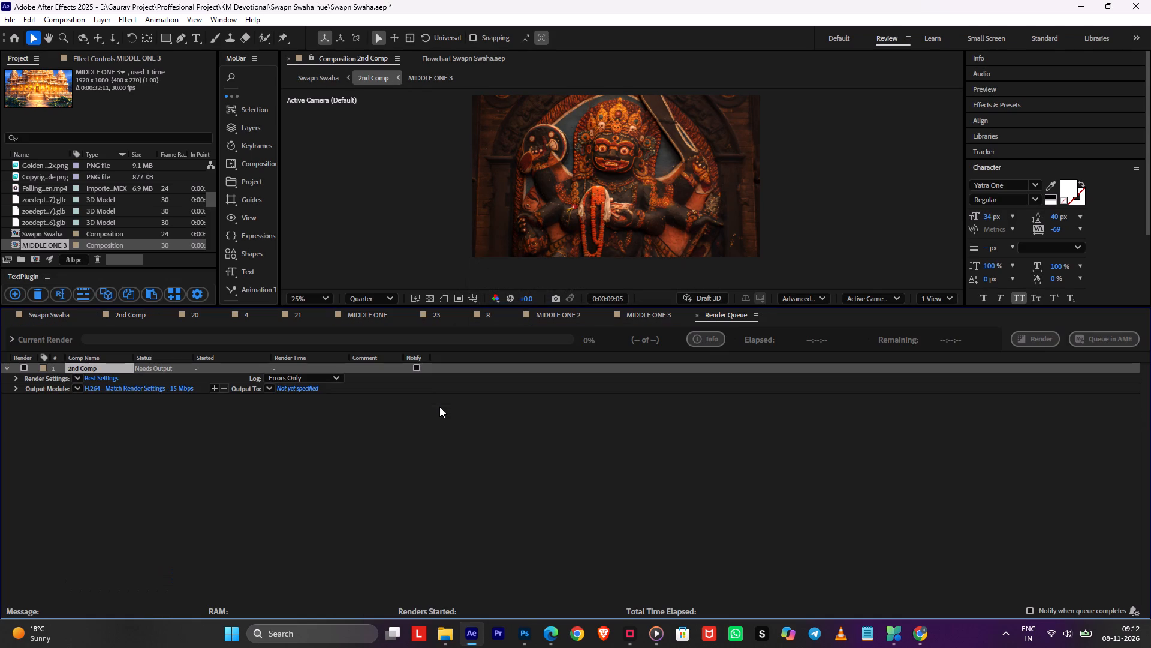
pyautogui.click(22, 368)
pyautogui.click(278, 391)
pyautogui.click(285, 389)
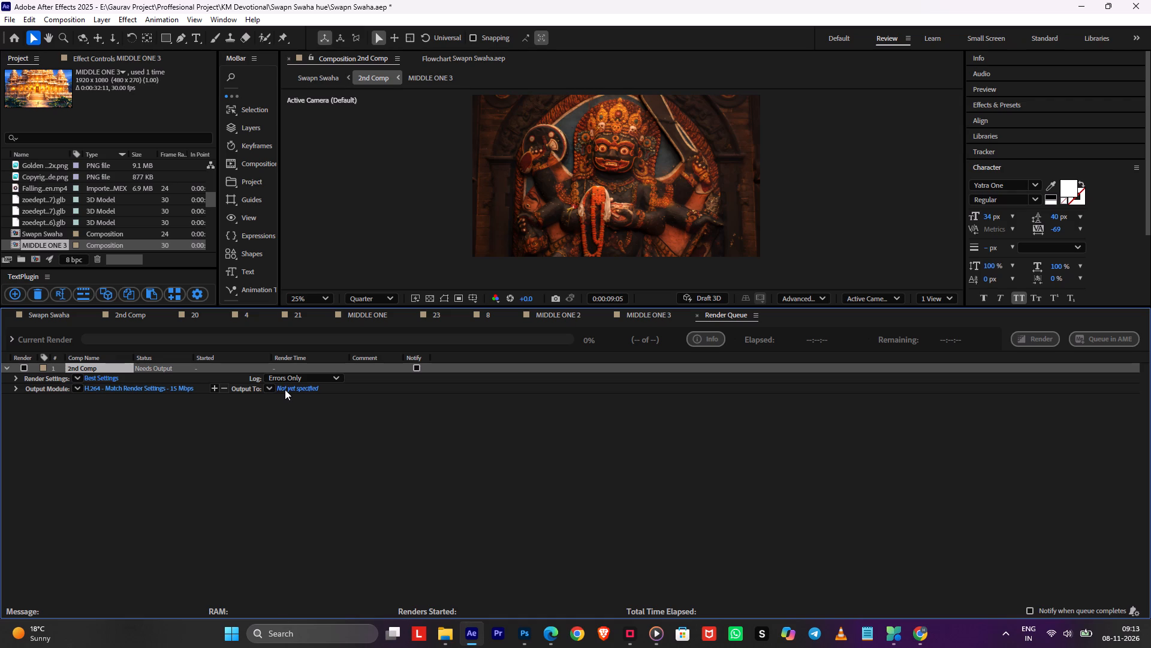
pyautogui.click(285, 389)
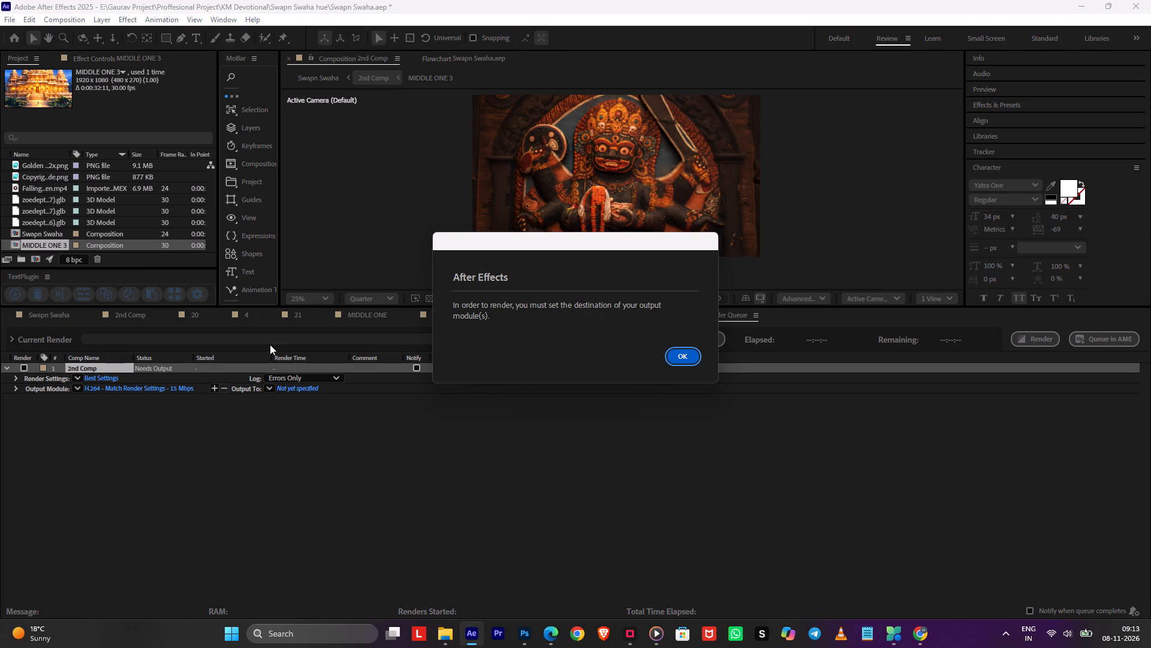
pyautogui.click(673, 359)
pyautogui.click(296, 389)
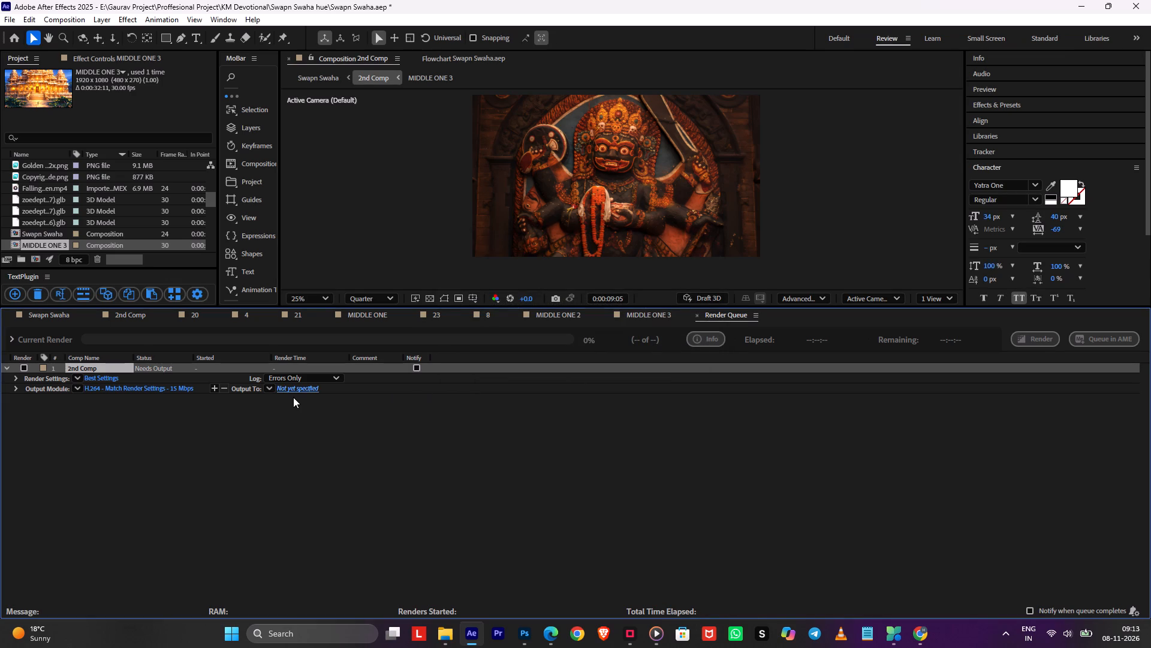
pyautogui.doubleClick(308, 389)
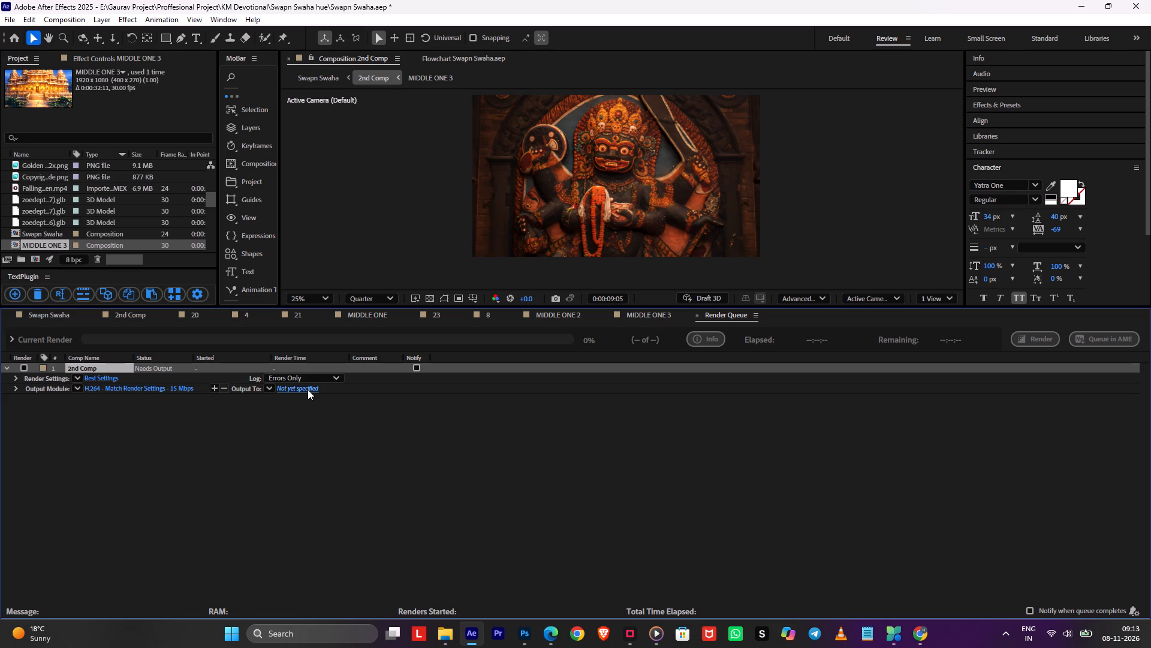
pyautogui.click(308, 389)
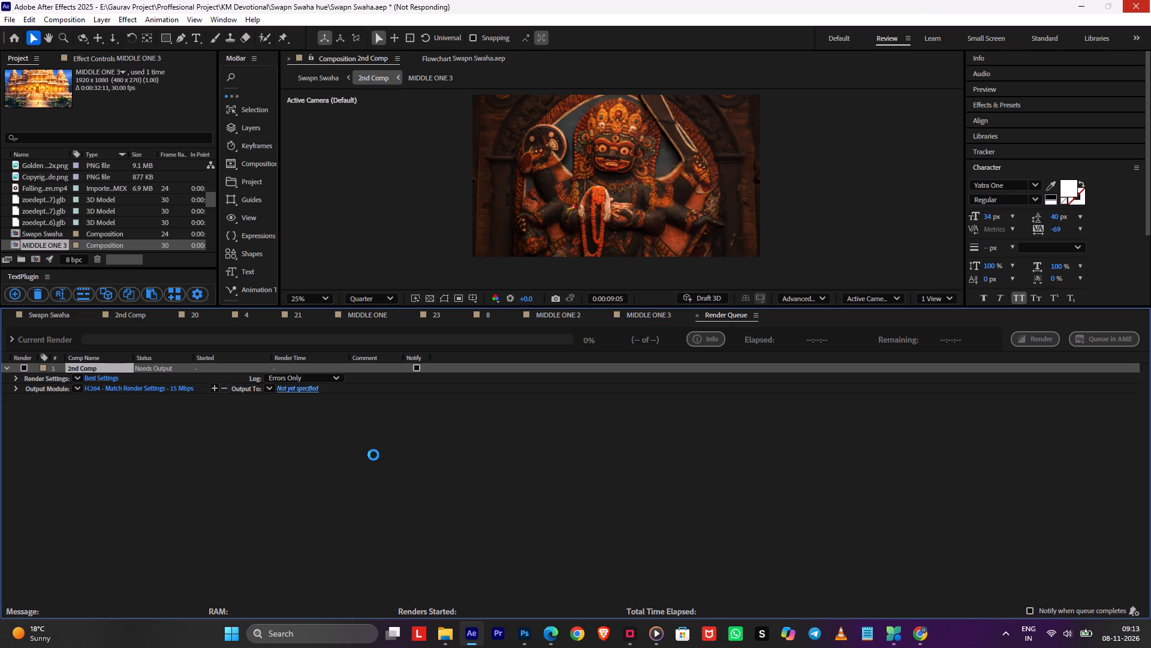
pyautogui.click(582, 530)
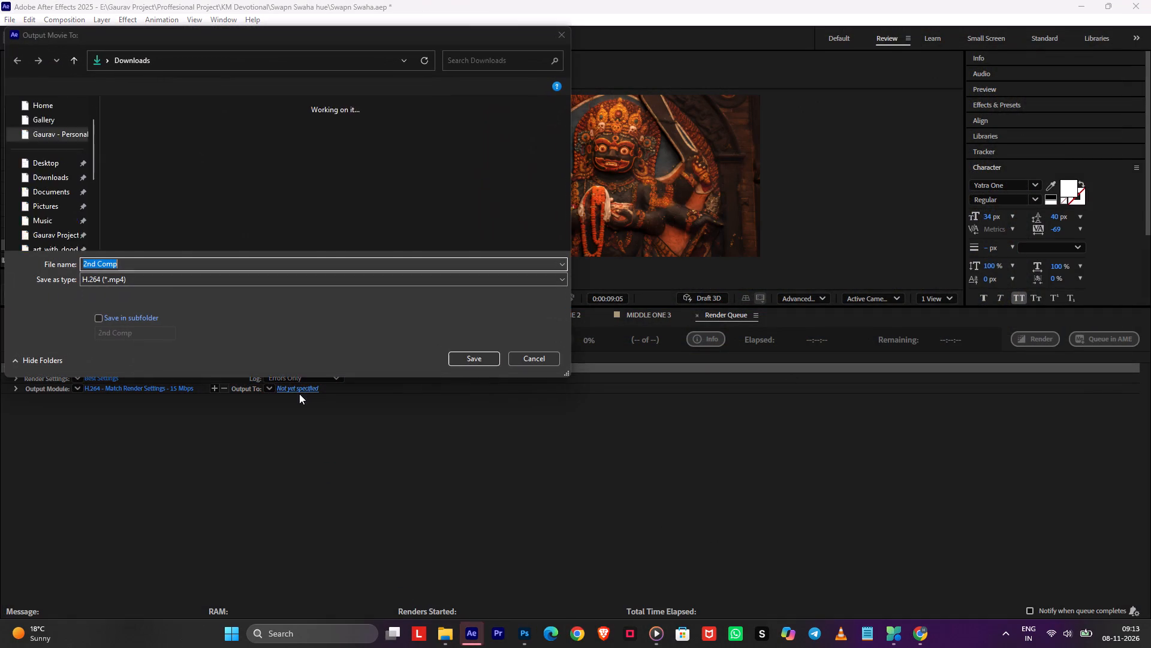
# Set the render output to an H.264 file named 2nd Comp in the Swapn Swaha hue folder.
pyautogui.scroll(-1, 77, 221)
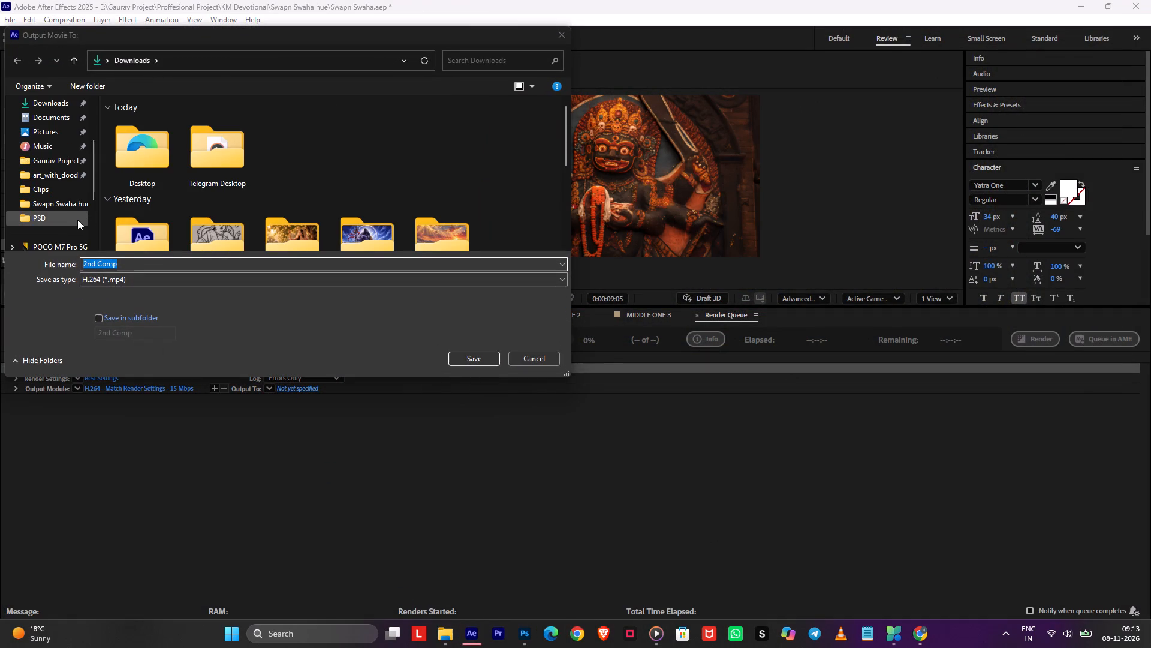
pyautogui.click(69, 203)
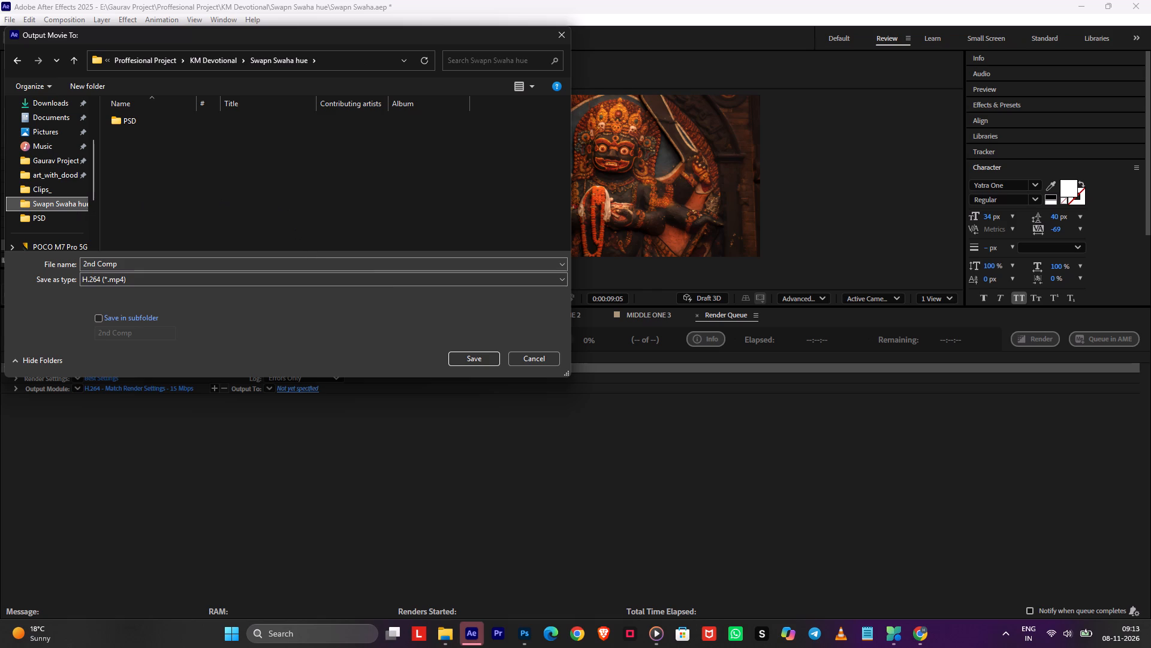
pyautogui.click(471, 362)
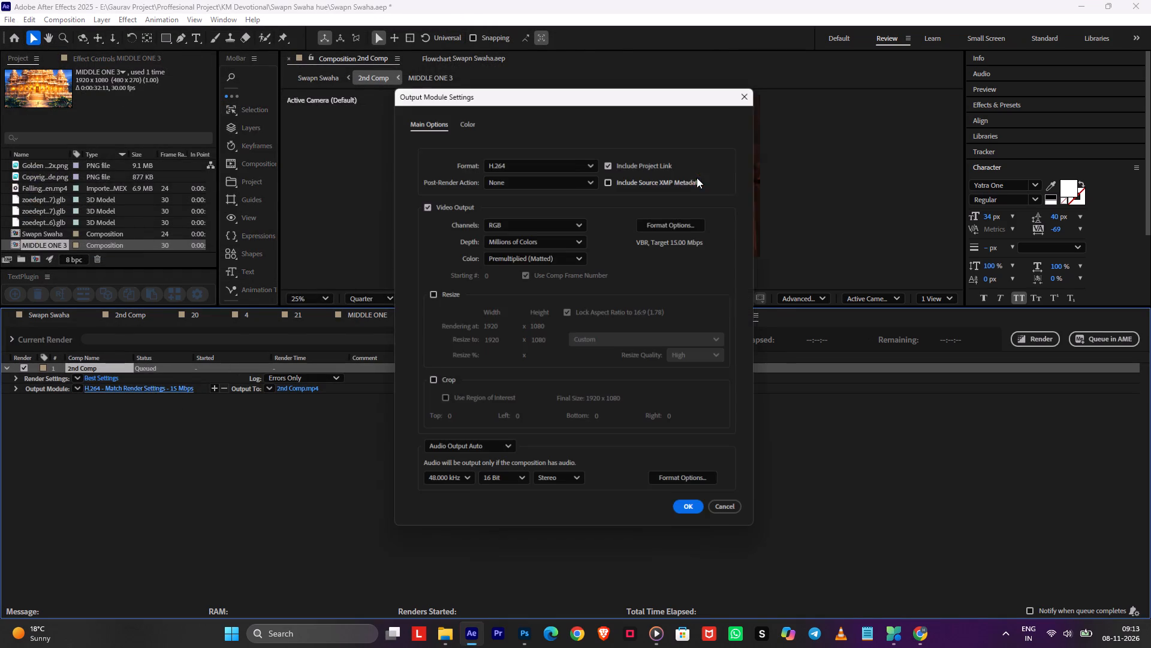
# Set the H.264 target bitrate to 50 Mbps in 2nd Comp's output module.
pyautogui.click(653, 223)
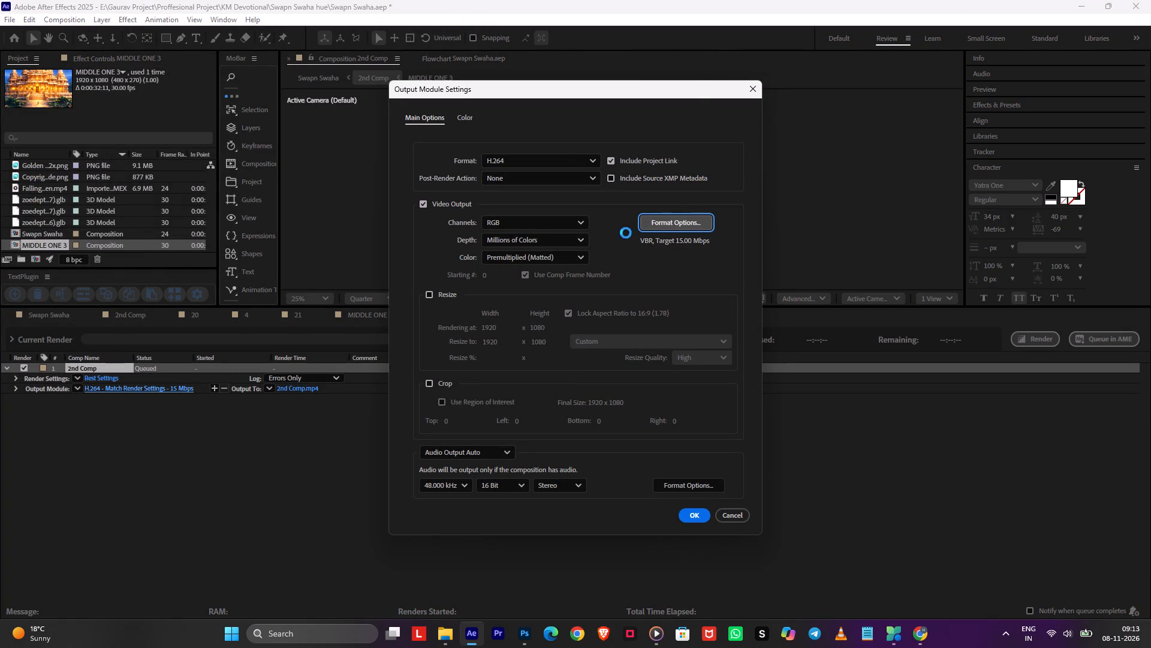
pyautogui.click(599, 365)
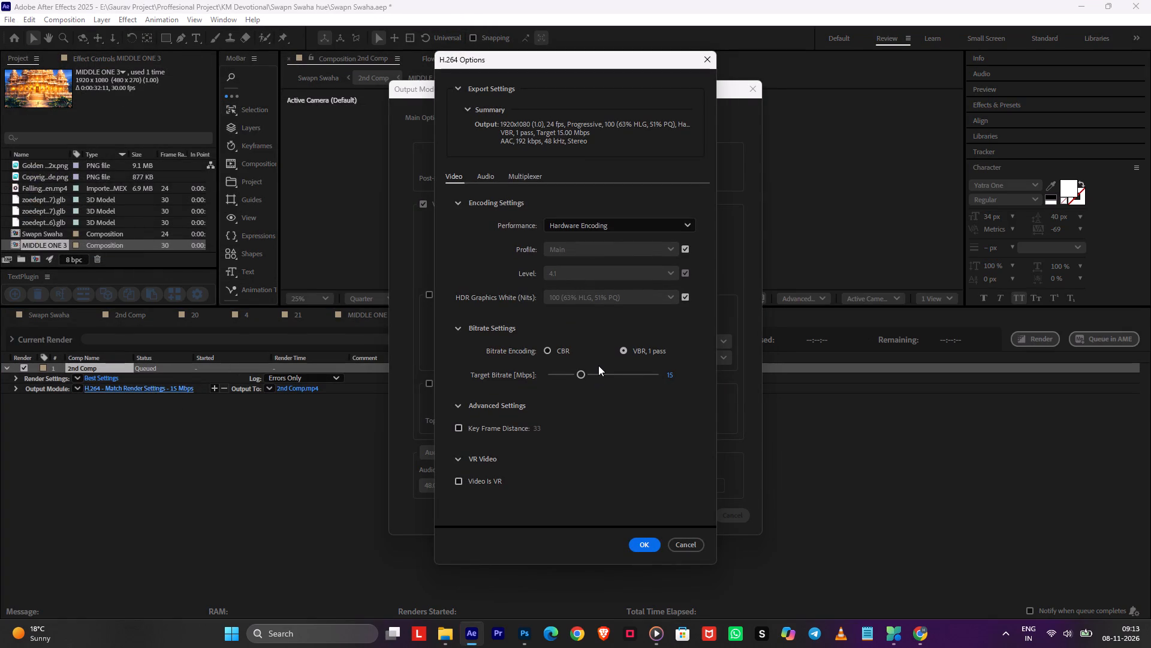
pyautogui.moveTo(600, 370); pyautogui.dragTo(758, 376)
pyautogui.click(650, 552)
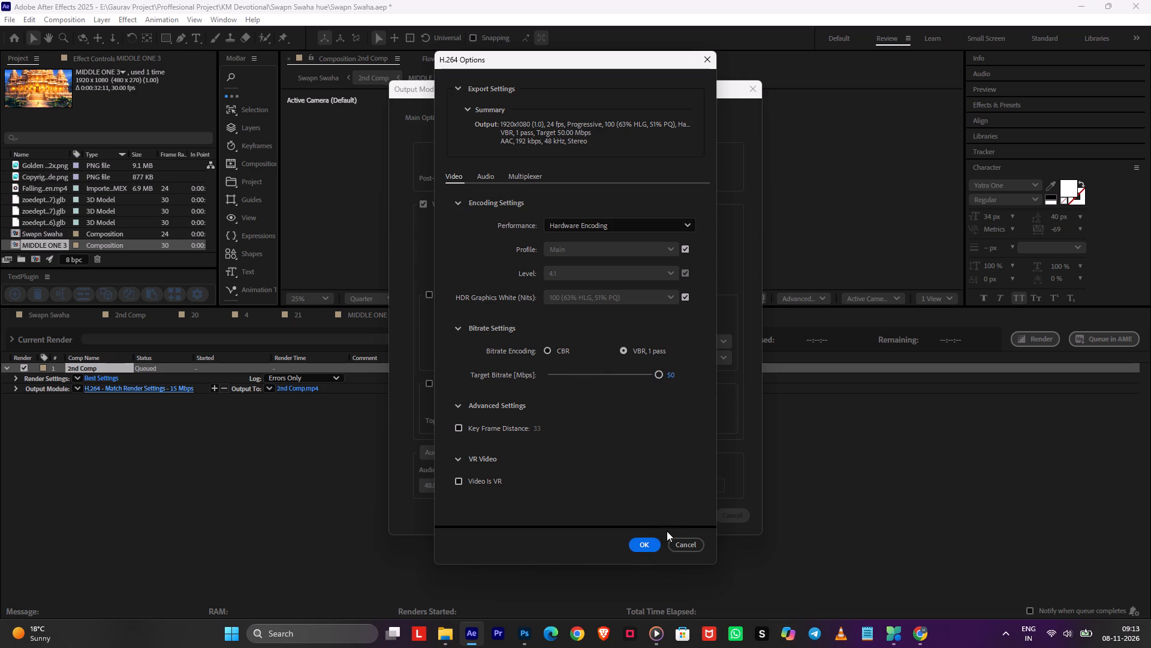
pyautogui.click(642, 549)
pyautogui.click(692, 518)
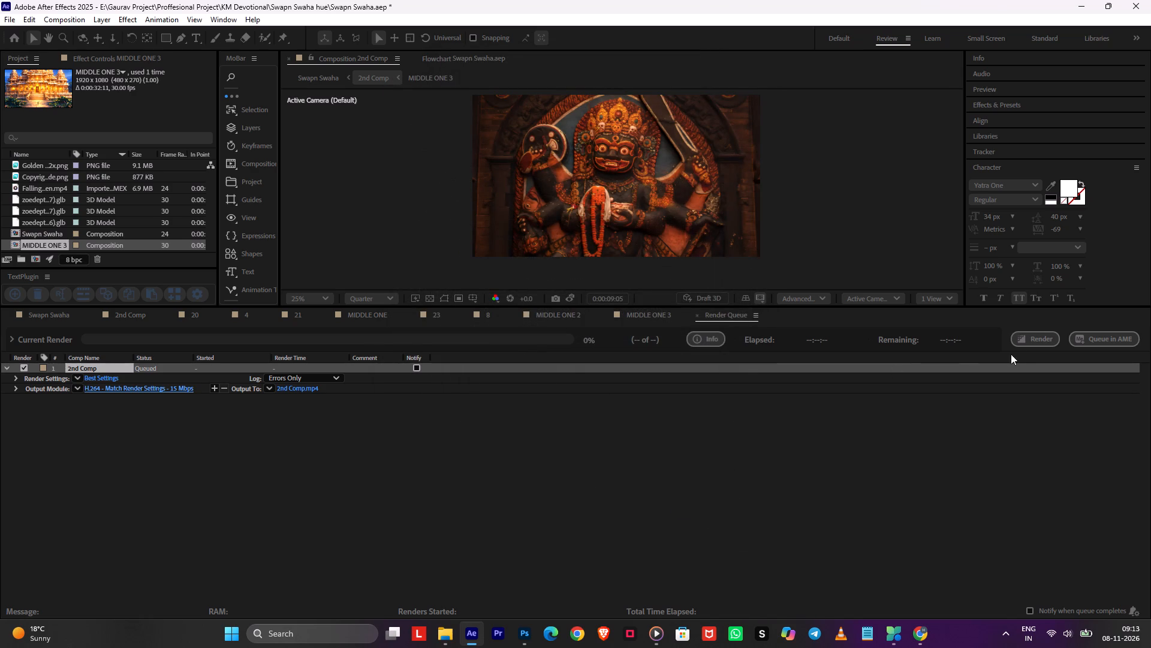
# Start rendering the queued 2nd Comp.
pyautogui.click(1029, 338)
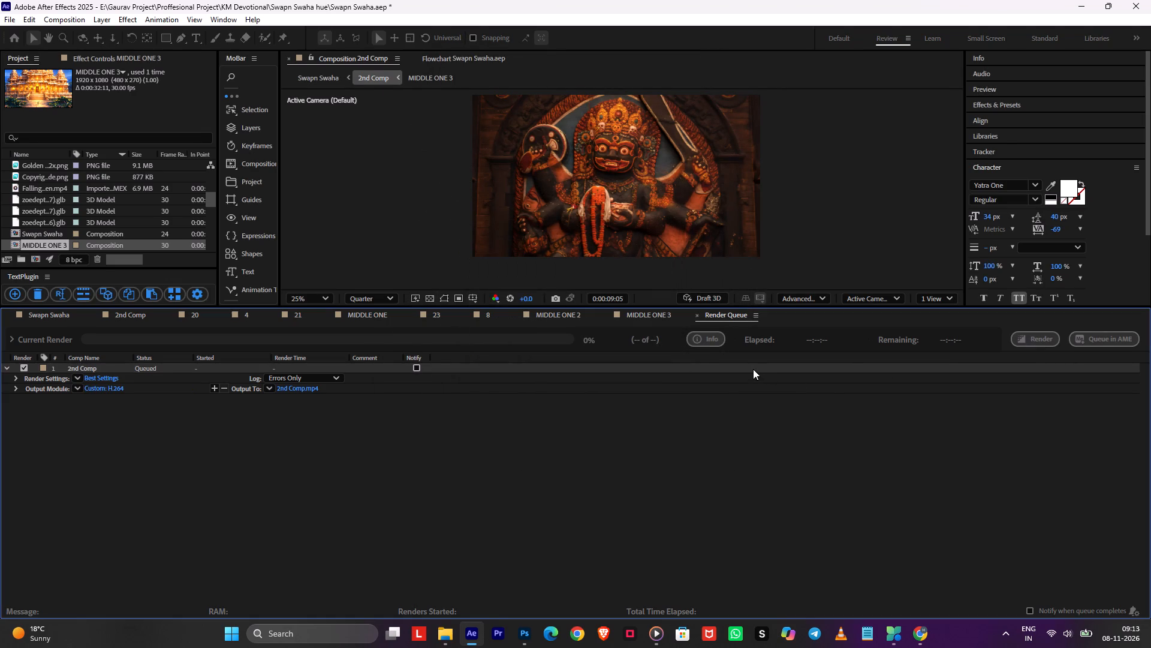
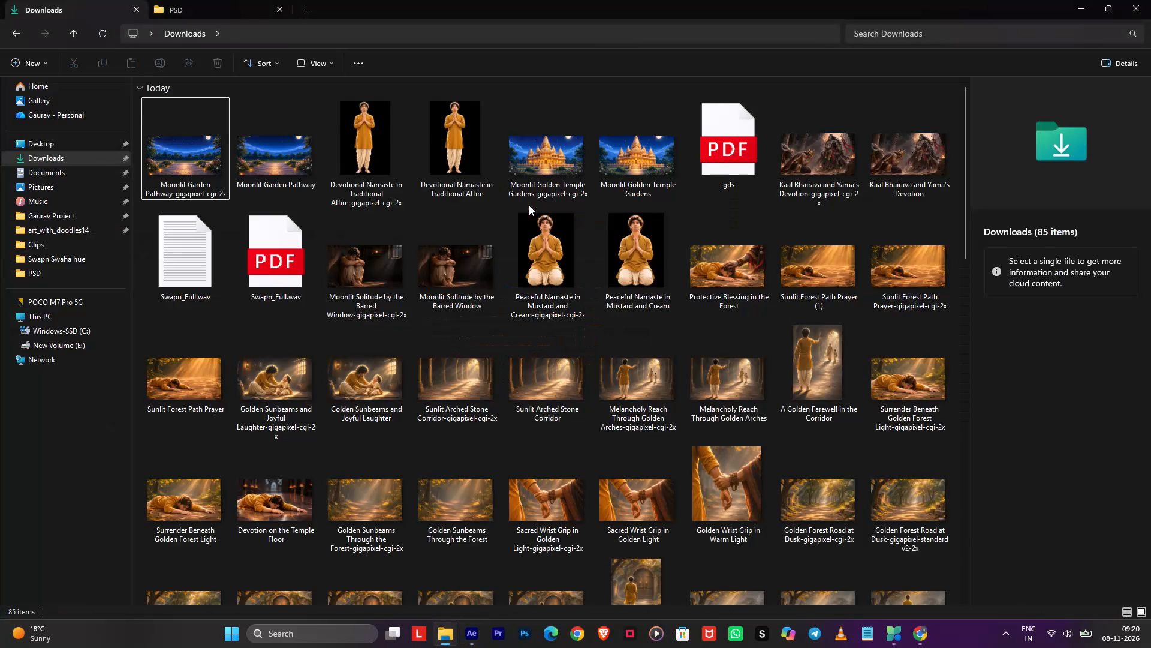
# Switch to Microsoft PC Manager and run its PC boost repeatedly to free up memory during the render.
pyautogui.hotkey('alt', 'Tab')
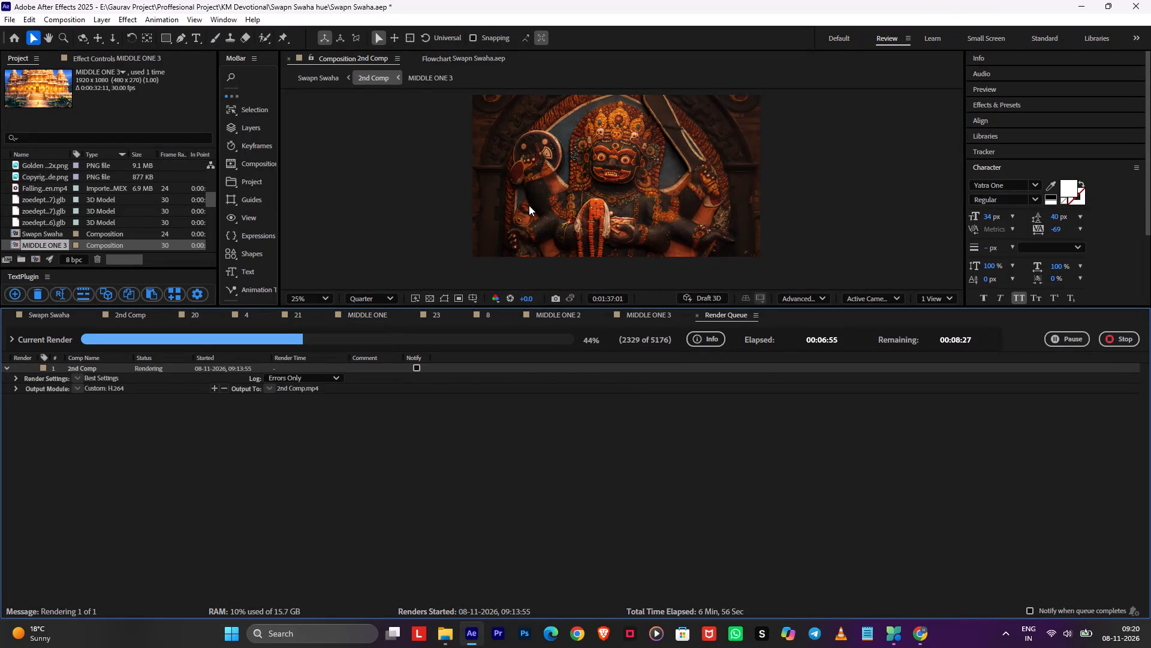
pyautogui.press('Tab')
pyautogui.hotkey('alt', 'Tab')
pyautogui.hotkey('alt', 'Tab')
pyautogui.press('space')
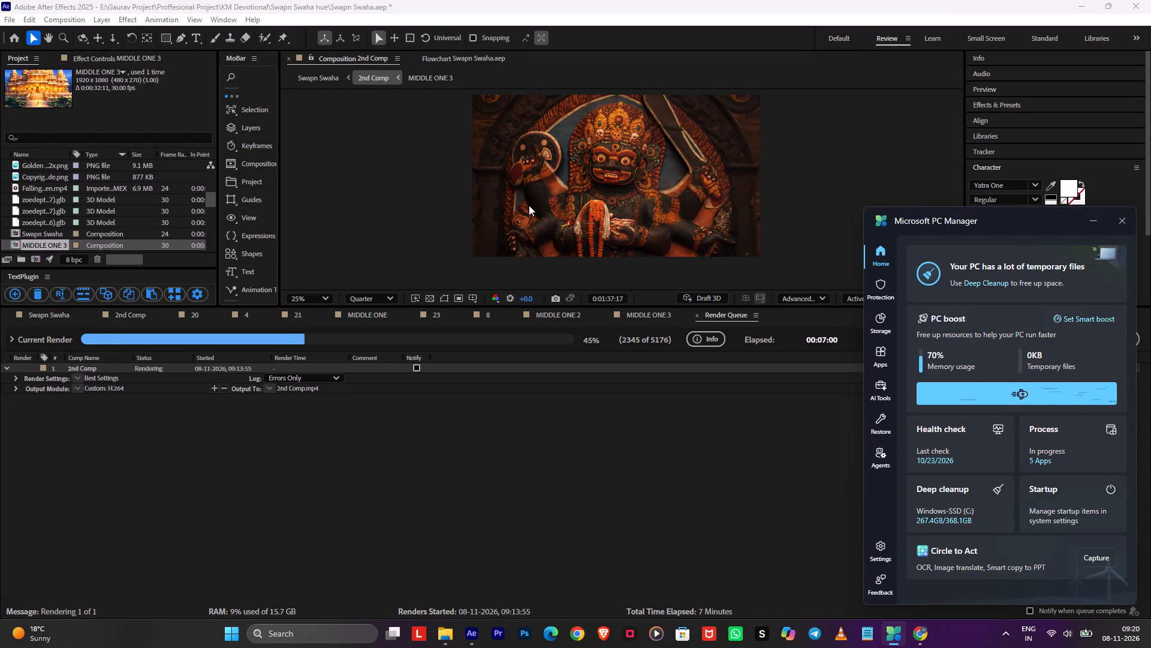
pyautogui.press('space')
pyautogui.press('space')
pyautogui.press('space')
pyautogui.press('space')
pyautogui.press('space')
pyautogui.press('space')
pyautogui.press('space')
pyautogui.press('space')
pyautogui.press('space')
pyautogui.press('space')
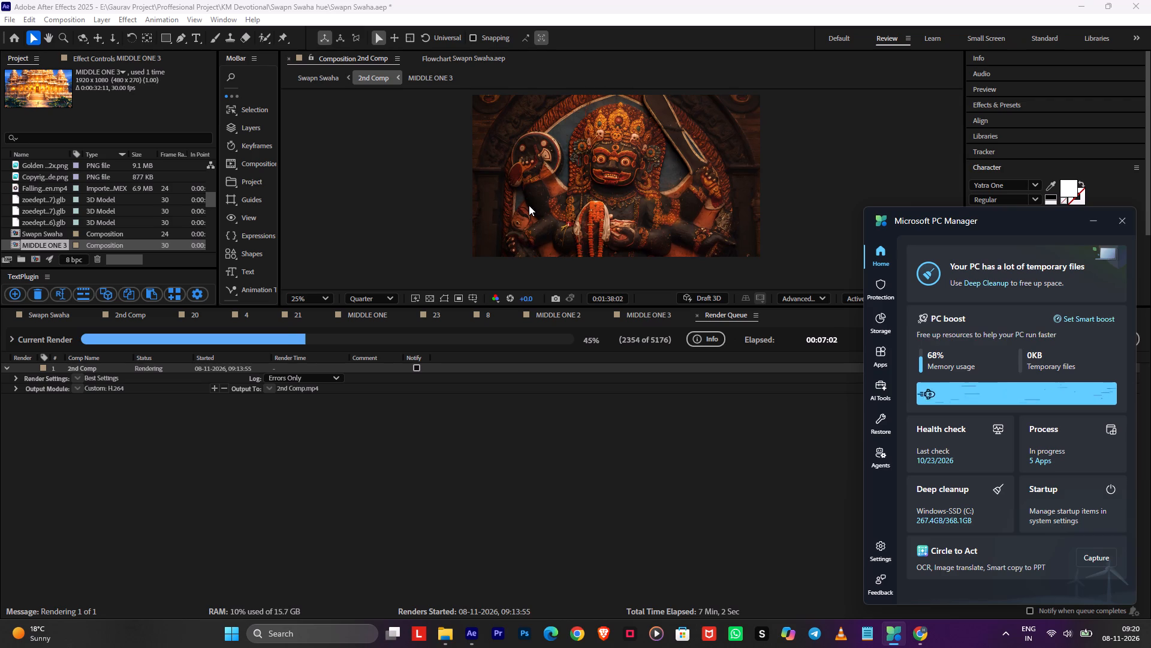
pyautogui.press('space')
pyautogui.press('space')
pyautogui.press('space')
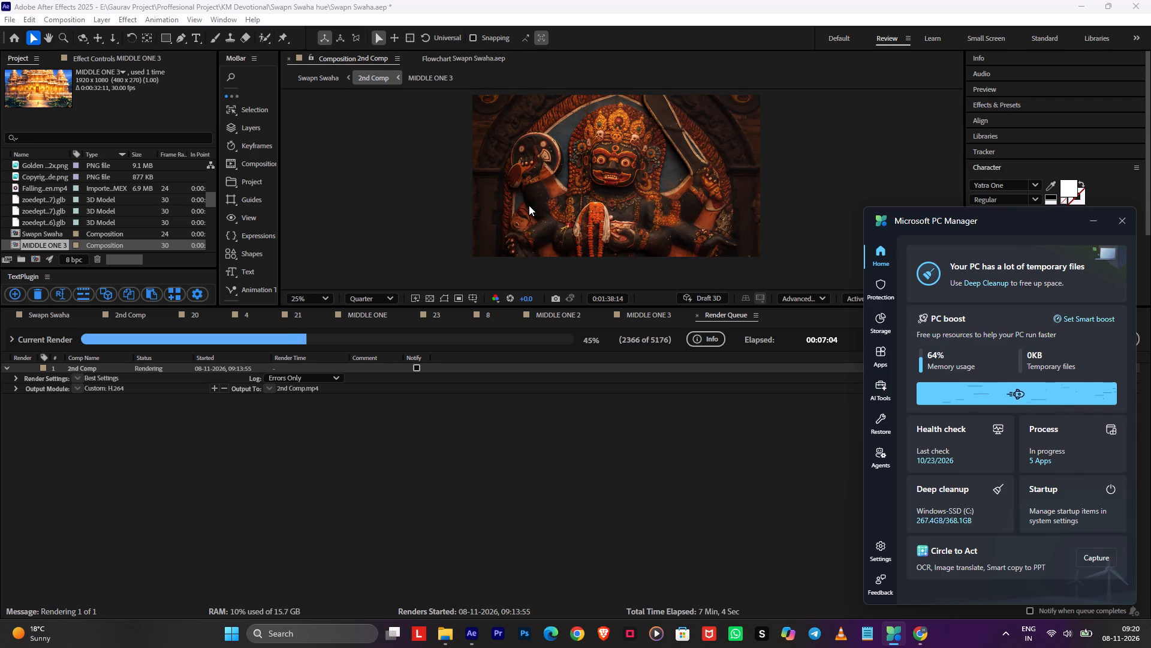